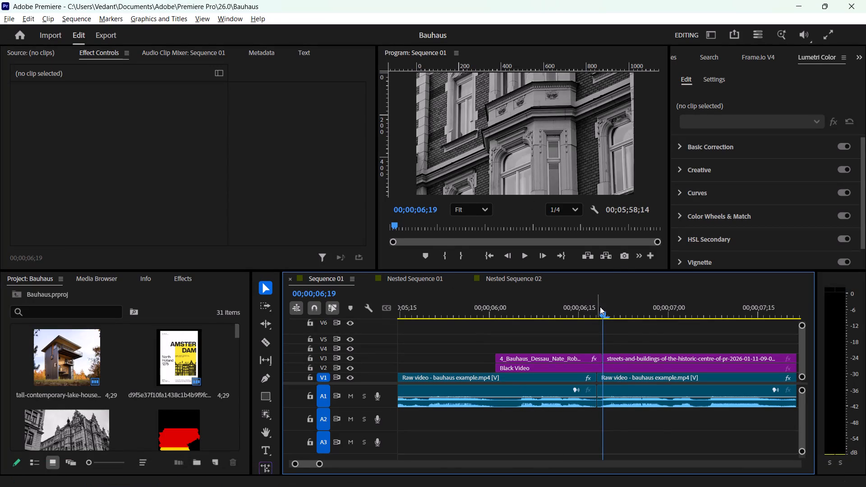
Review the playback around the cut from the Bauhaus photo to the street-building image and on into the talking-head footage.
left_click_drag(602, 308, 663, 310)
key("space")
key("space")
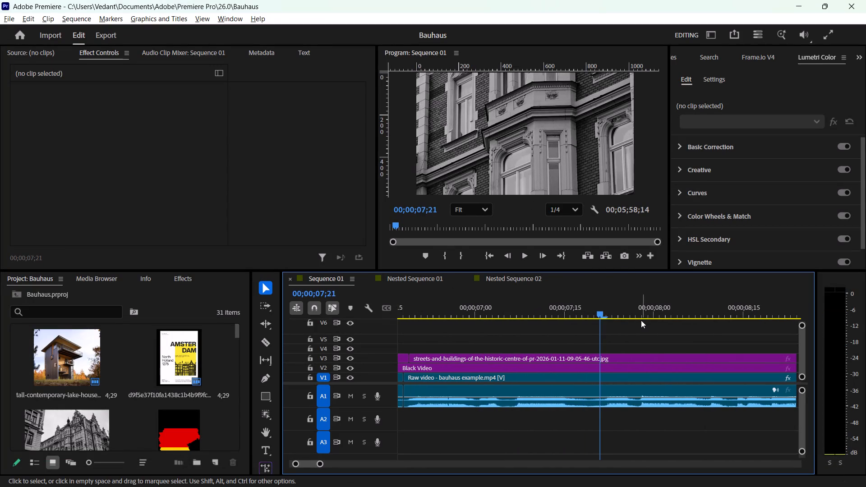
key("minus")
key("minus")
left_click_drag(596, 312, 553, 310)
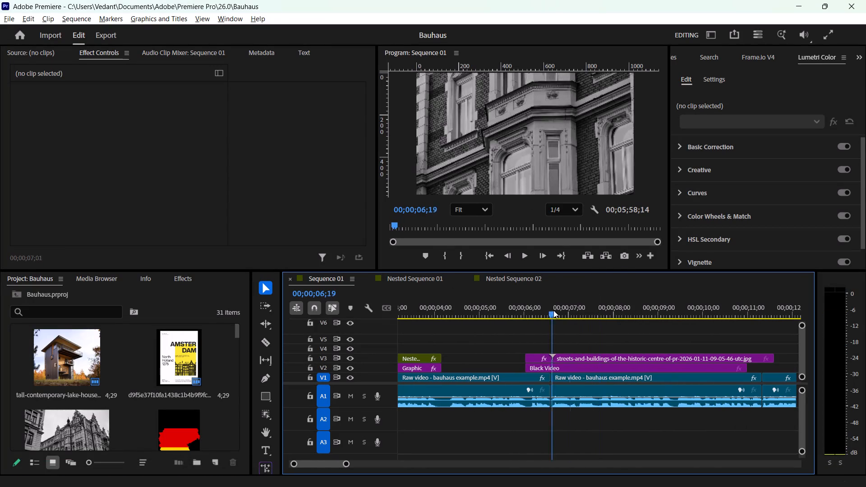
left_click_drag(553, 310, 539, 299)
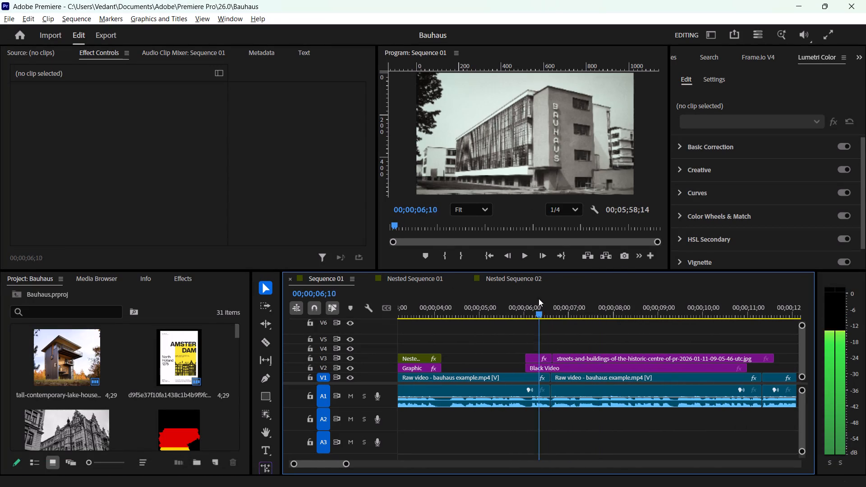
left_click_drag(539, 299, 549, 297)
key("space")
key("space")
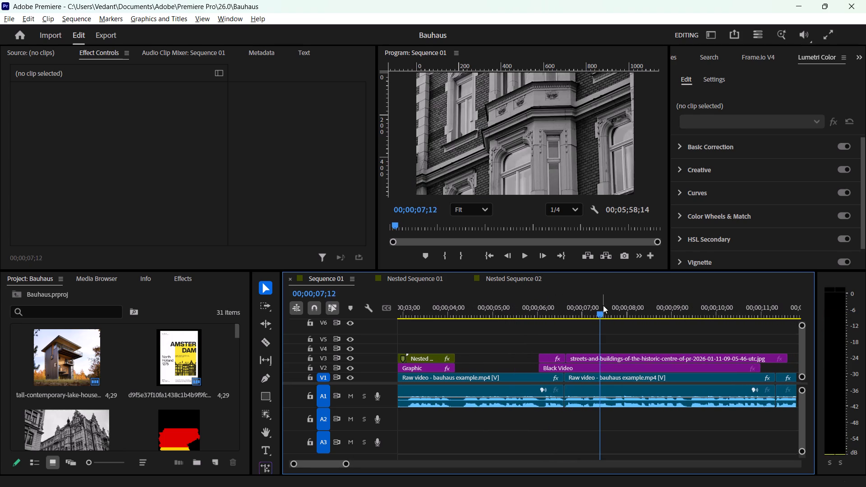
left_click_drag(602, 310, 587, 314)
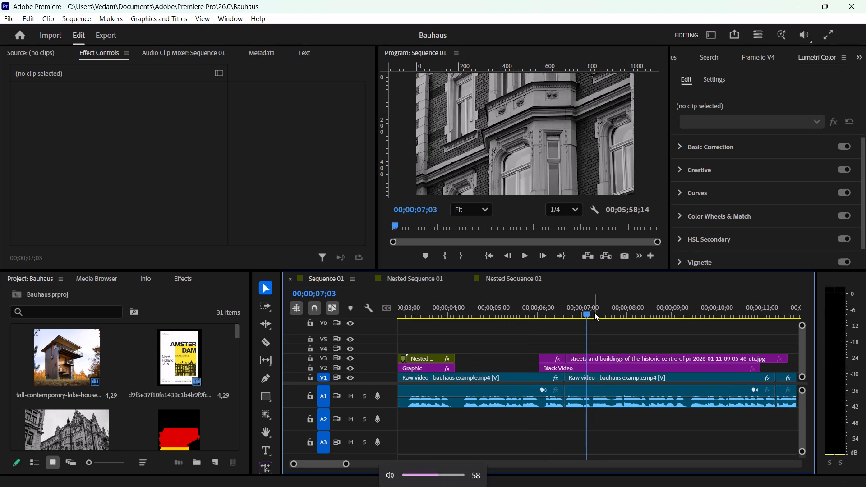
key("space")
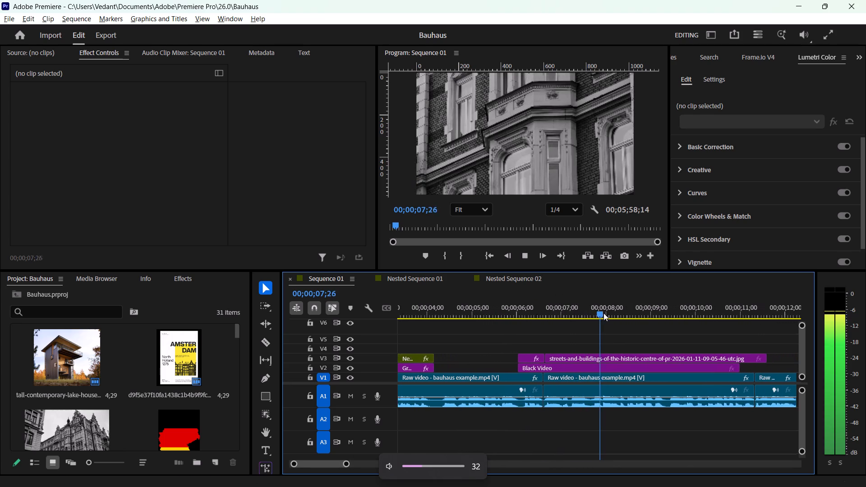
key("space")
left_click_drag(595, 313, 580, 312)
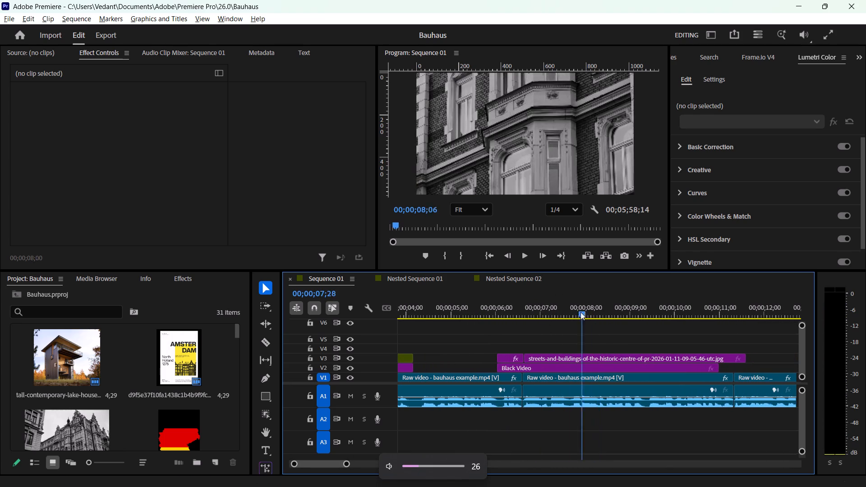
left_click_drag(580, 312, 456, 290)
key("space")
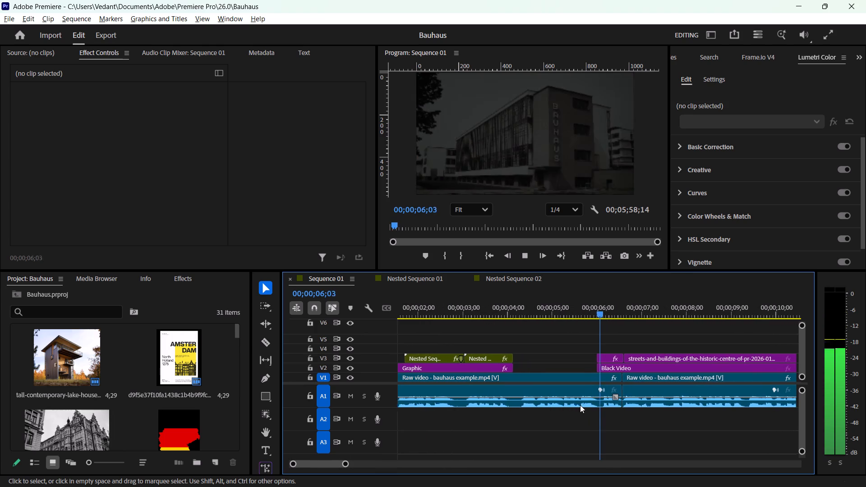
key("space")
key("space")
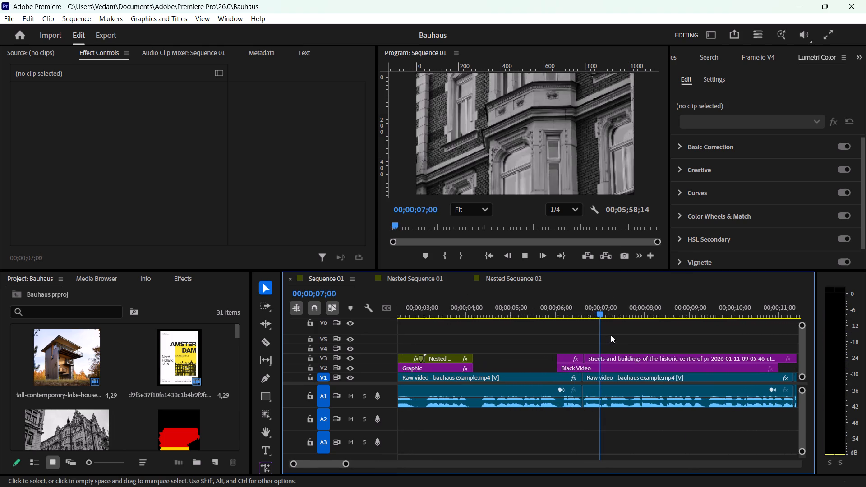
key("space")
key("space")
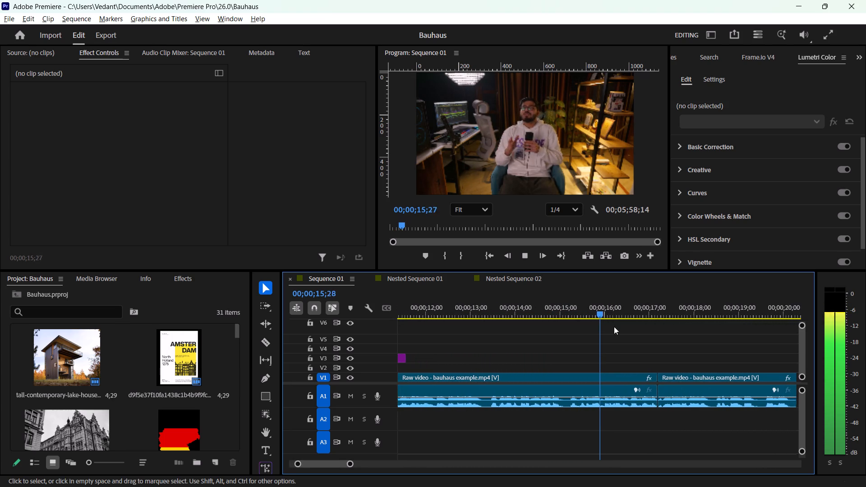
key("space")
left_click_drag(594, 314, 584, 314)
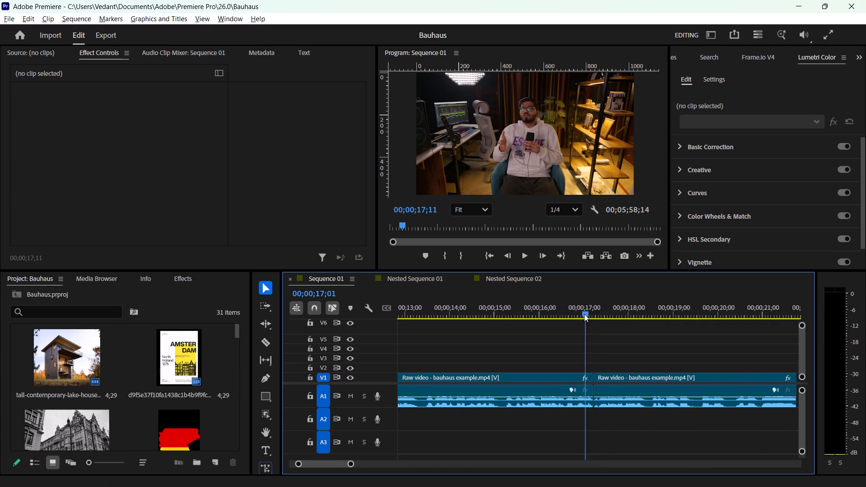
left_click_drag(584, 314, 449, 297)
Review the sequence from the opening "The idea was simple" title through the Bauhaus photo to the street-building image.
key("space")
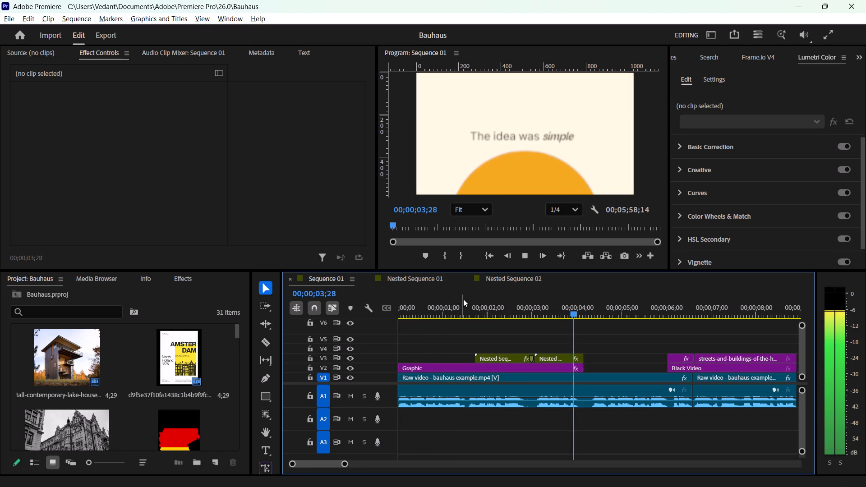
key("space")
left_click_drag(597, 310, 474, 305)
key("space")
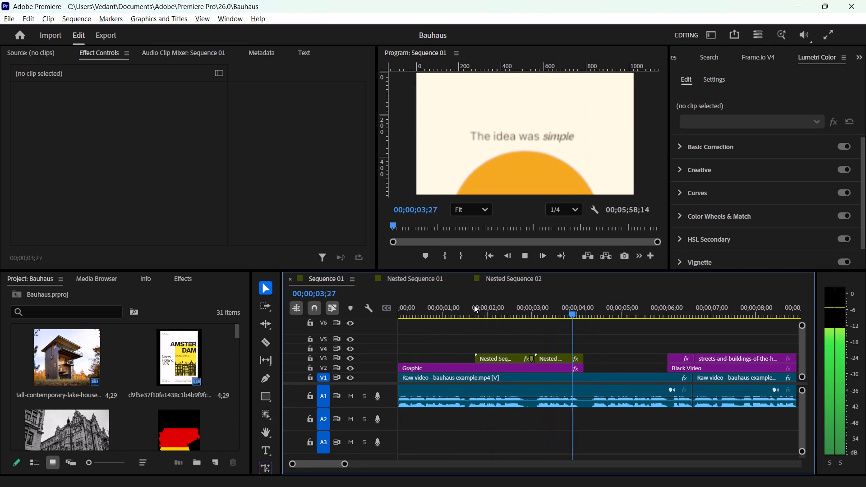
key("space")
key("space")
key("space")
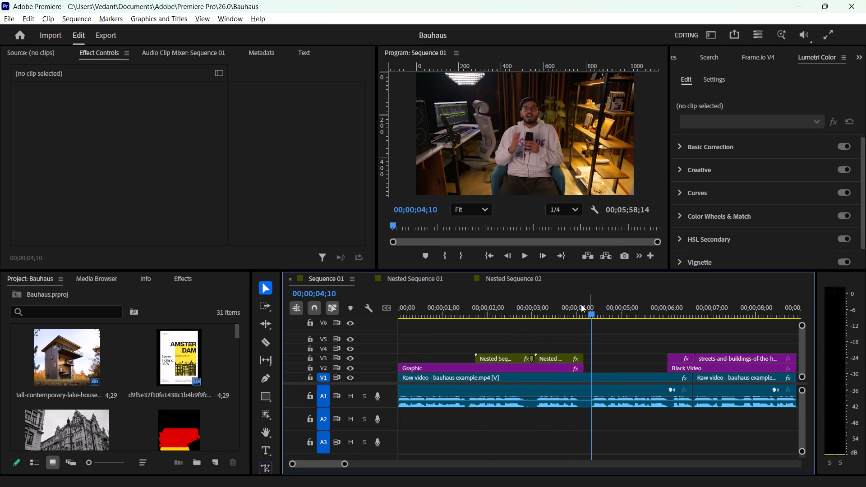
left_click_drag(584, 304, 535, 304)
key("space")
key("space")
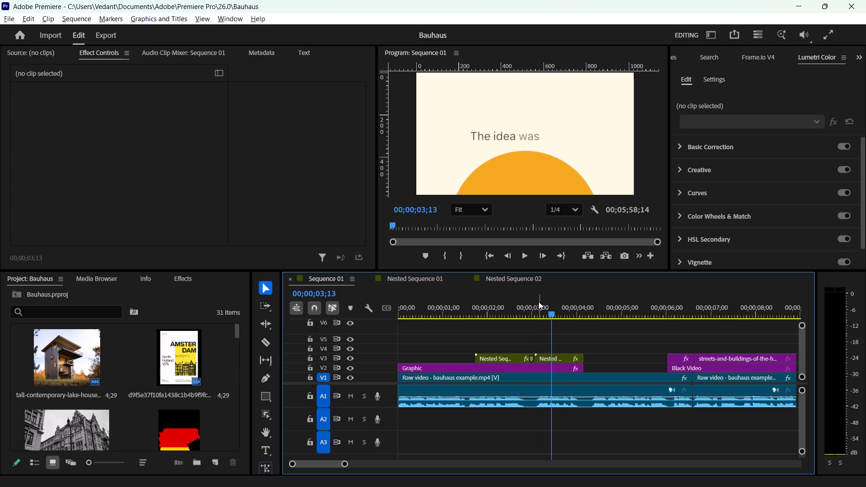
key("space")
key("space")
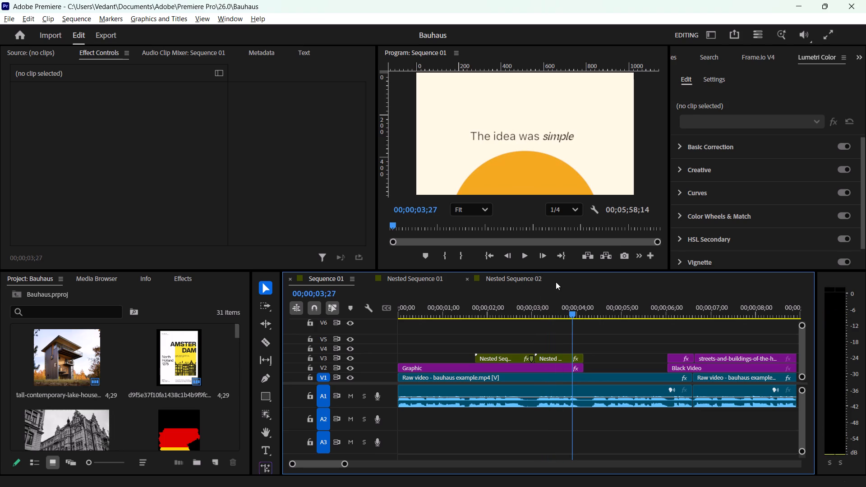
key("space")
key("space")
key("space")
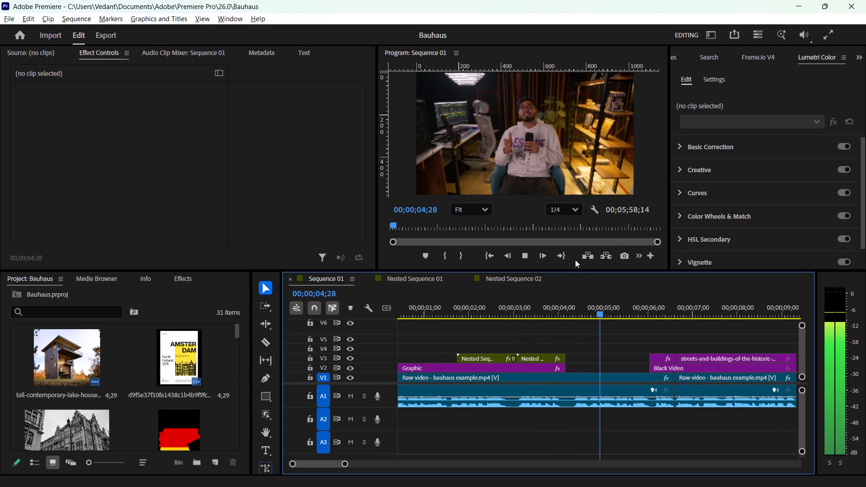
key("space")
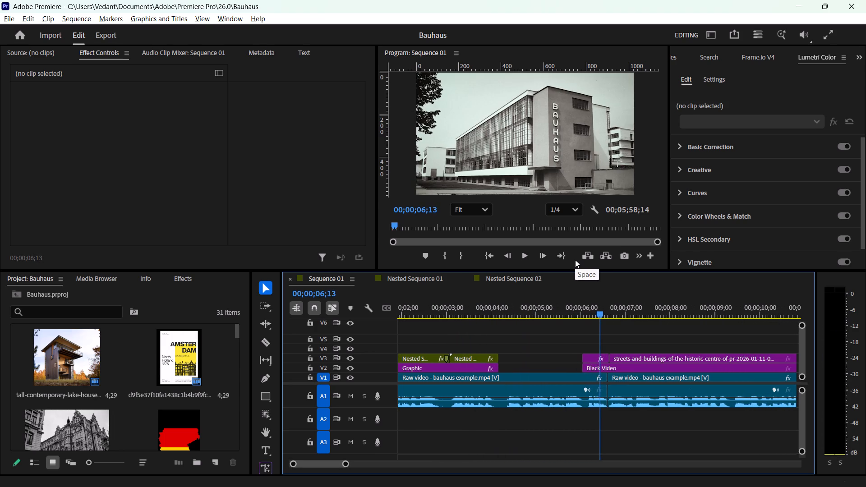
key("space")
key("space")
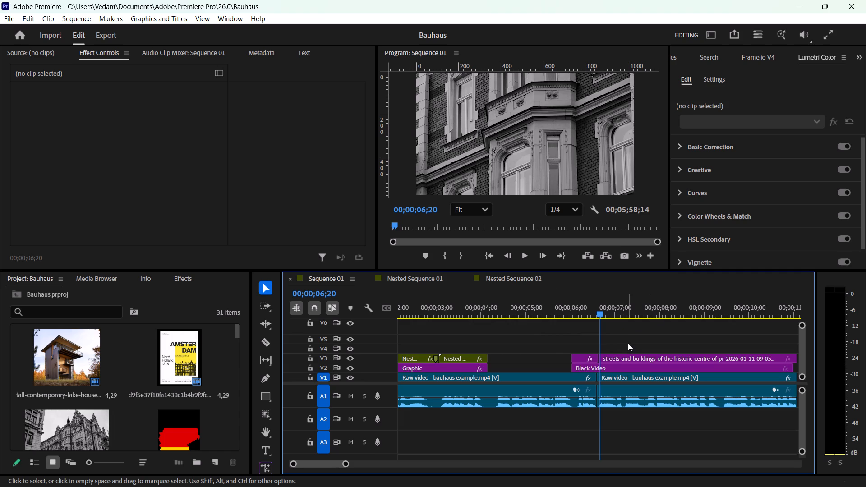
key("space")
key("space")
key("space")
key("space")
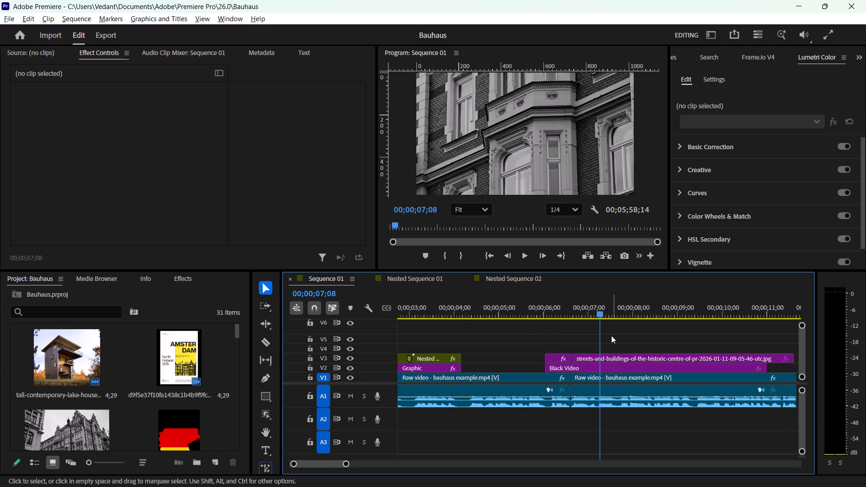
Park the playhead at 00;00;07;07 and delete the streets-and-buildings image clip from V3.
left_click(600, 308)
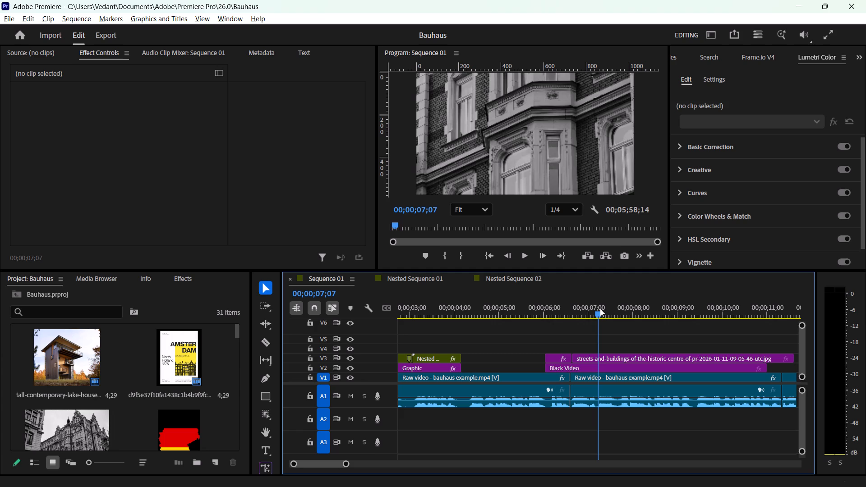
left_click(601, 358)
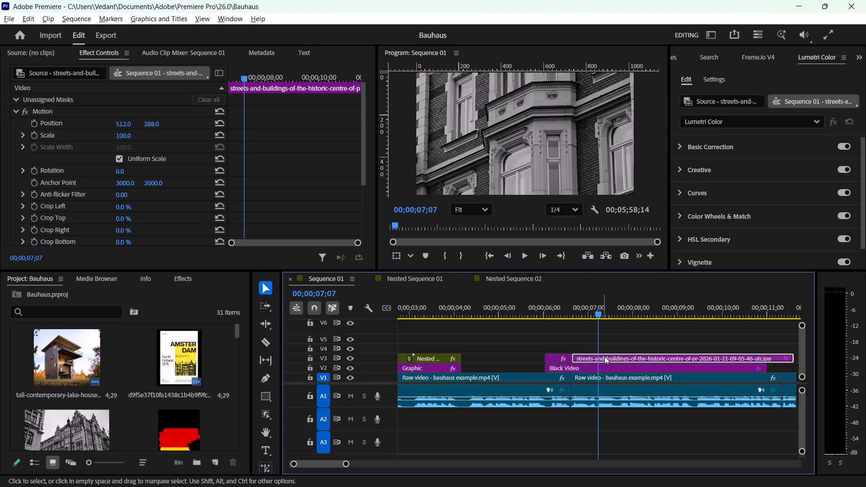
key("Delete")
Extend the end of the 4_Bauhaus photo clip on V3 to the playhead at 00;00;07;07.
left_click(558, 360)
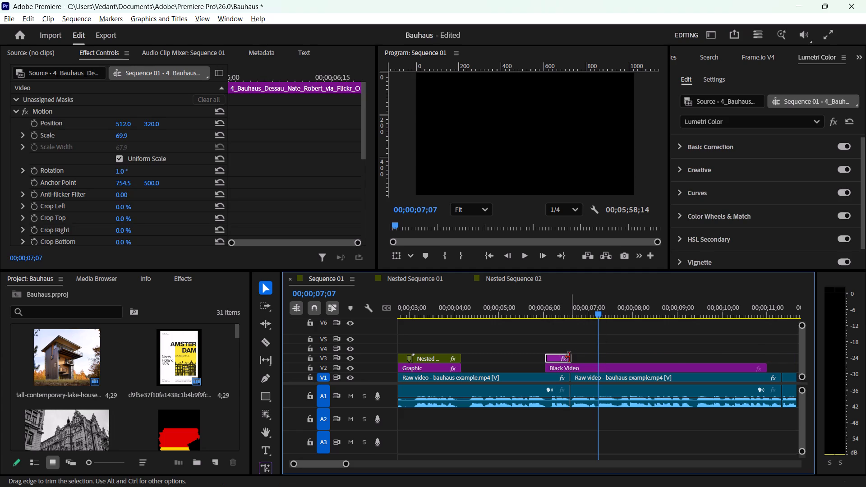
left_click_drag(570, 357, 596, 359)
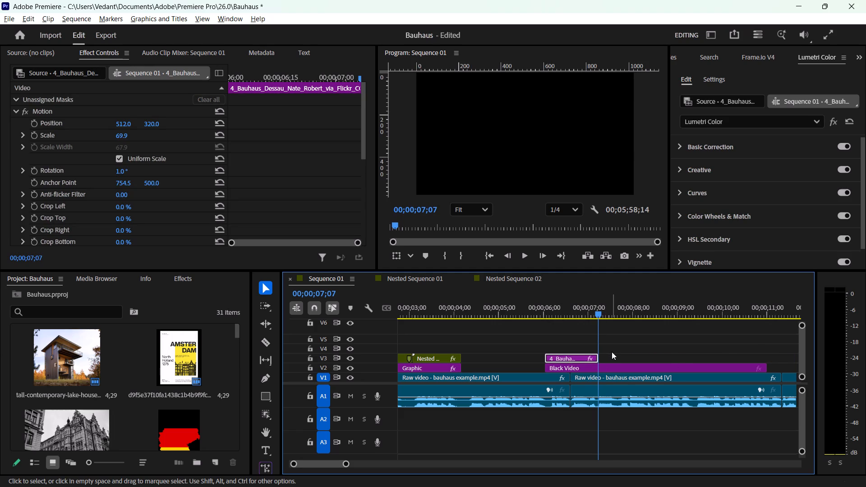
left_click(612, 352)
Import the ssss image and the two WhatsApp images dated 2026-11-05 from the Downloads folder into the project.
scroll(72, 388, "down", 5)
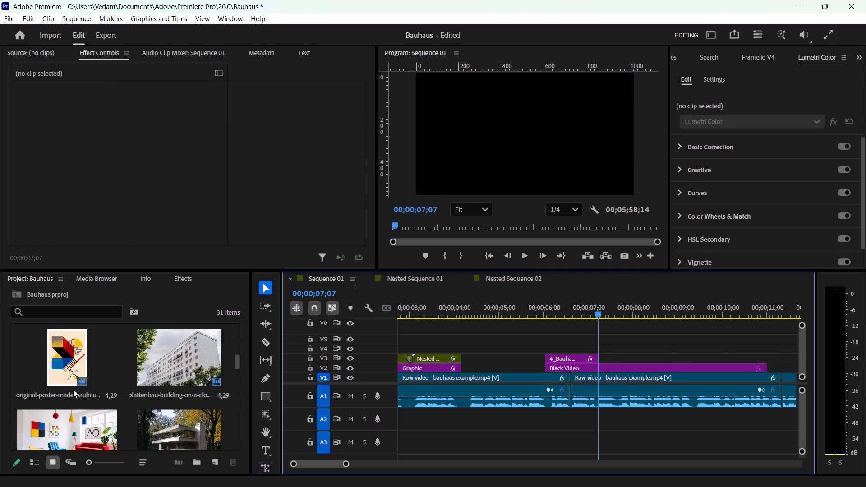
scroll(73, 390, "down", 17)
right_click(165, 395)
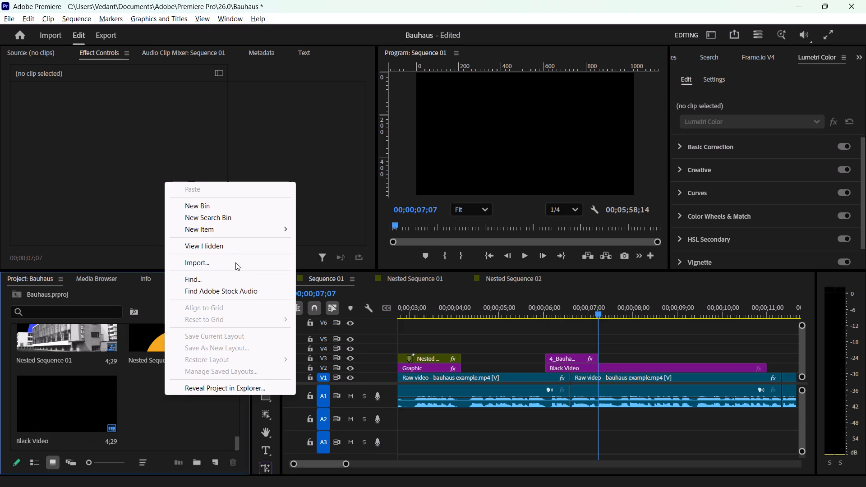
left_click(236, 260)
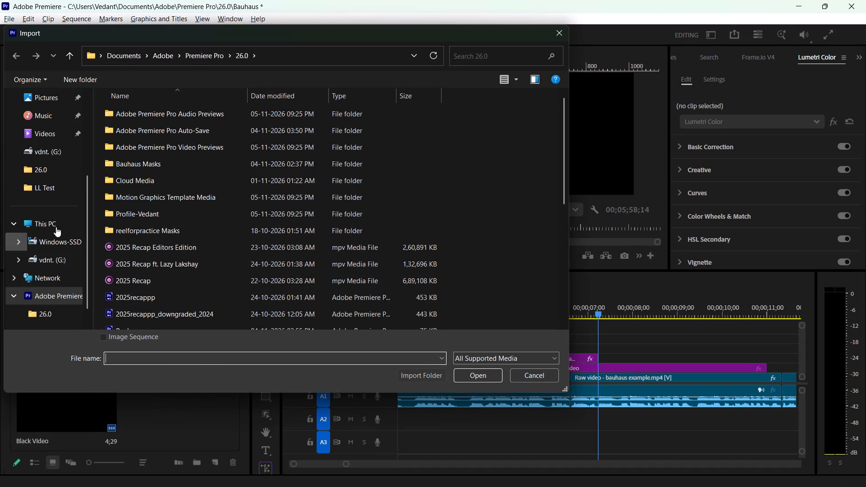
scroll(53, 149, "up", 2)
left_click(51, 193)
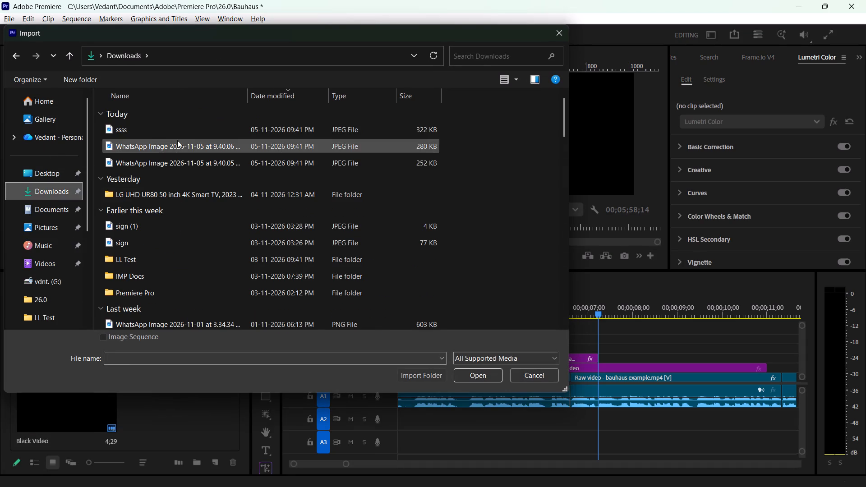
left_click(178, 159, "ctrl")
left_click(175, 148, "ctrl")
left_click(166, 136, "ctrl")
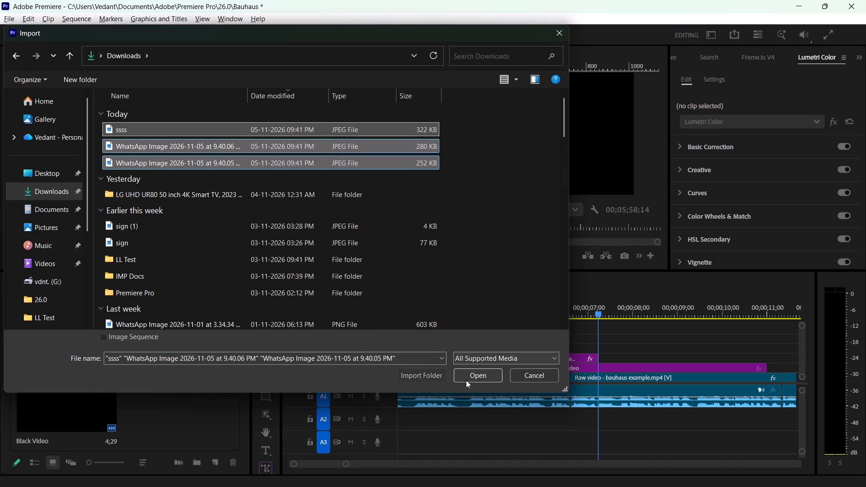
left_click(466, 379)
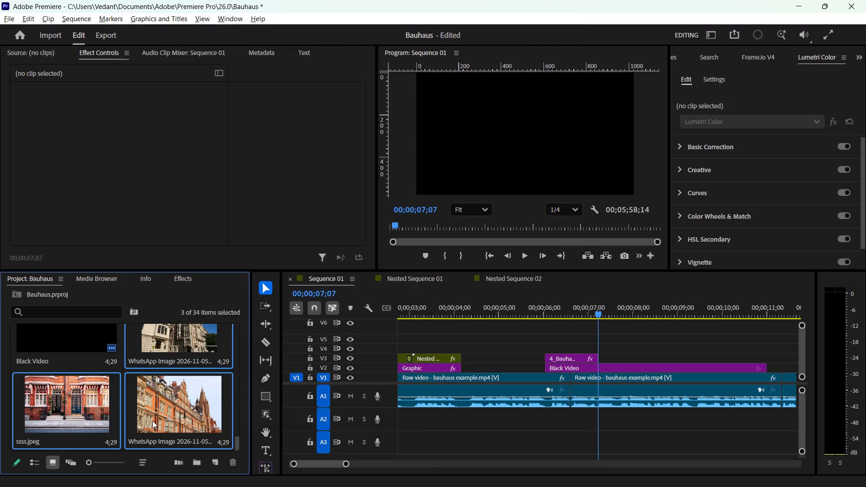
Place the three imported images on V3 one after another, starting at 00;00;07;07 where the Bauhaus photo ends.
left_click_drag(187, 412, 607, 359)
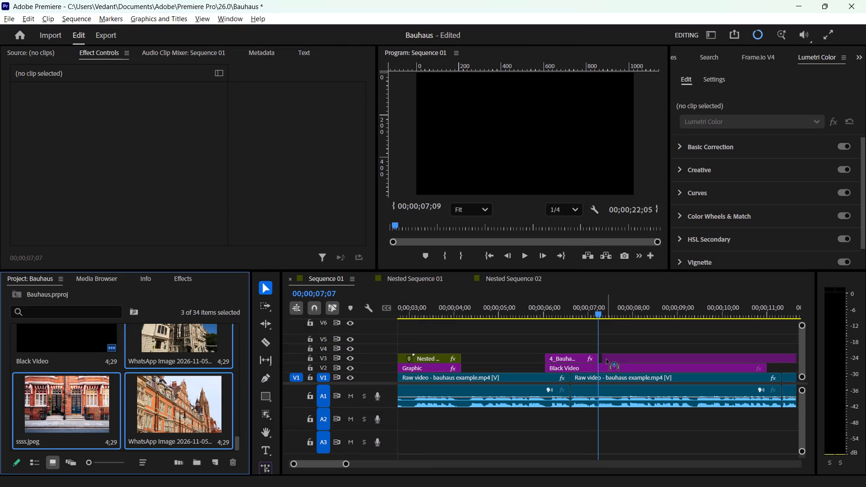
left_click_drag(607, 359, 598, 361)
Move the ssss.jpeg clip from V3 straight up to V4, keeping its timing.
scroll(745, 358, "down", 3)
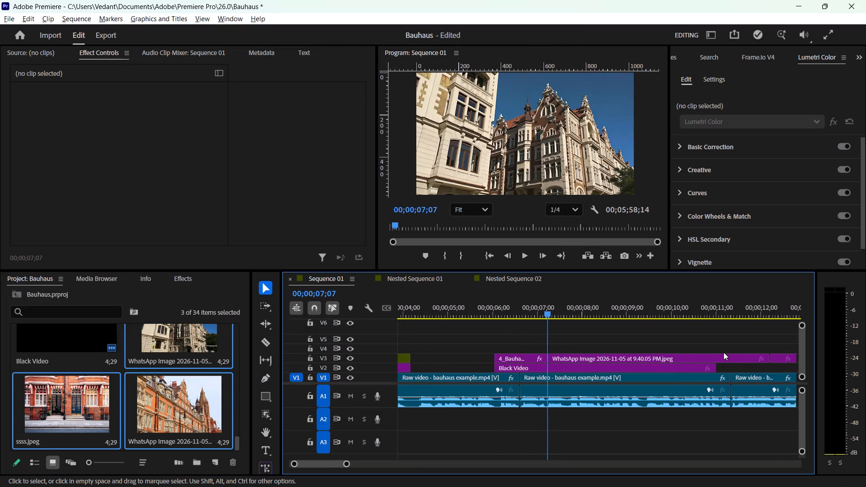
scroll(723, 352, "down", 2)
left_click(557, 360)
left_click(584, 356)
scroll(689, 356, "down", 4)
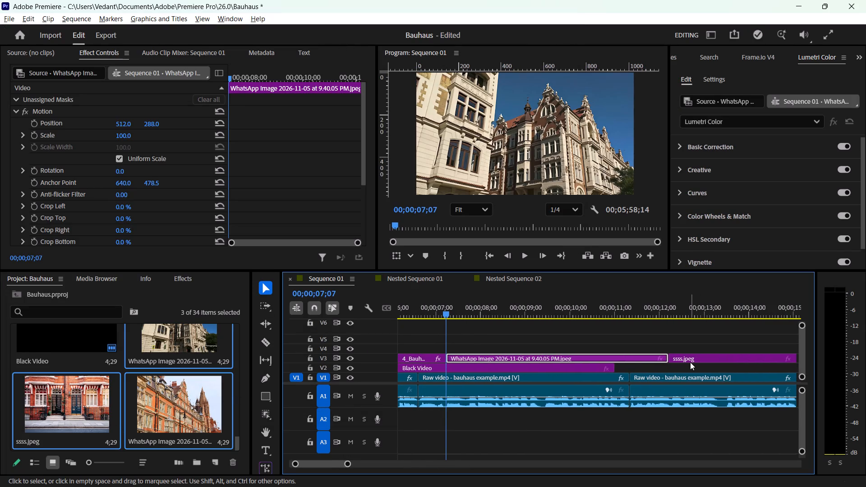
left_click(691, 362)
scroll(694, 357, "down", 15)
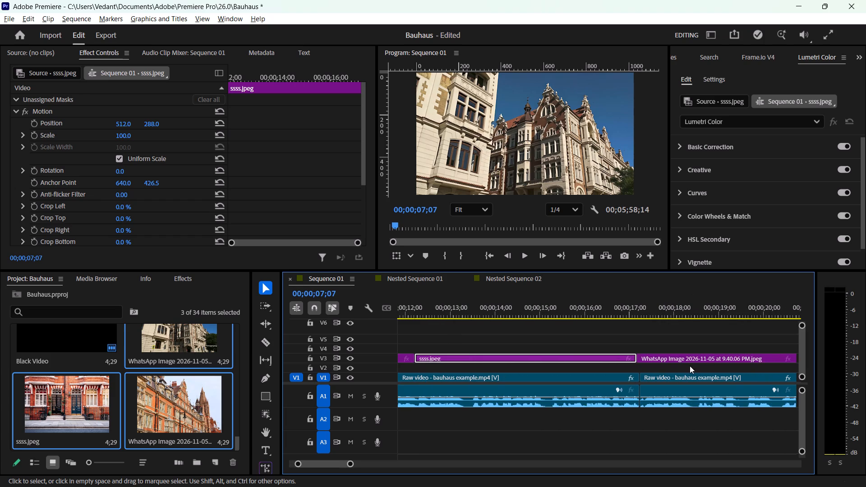
left_click(675, 360)
left_click_drag(606, 358, 605, 347)
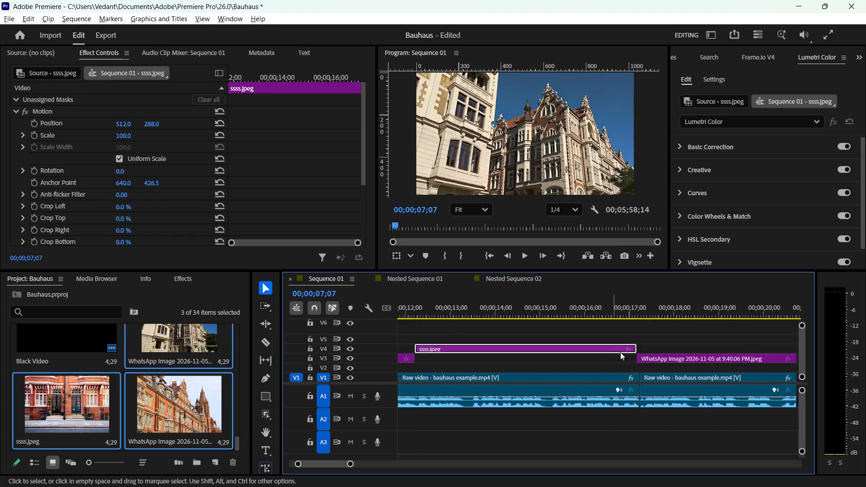
Reorder the V3 images so WhatsApp Image 9.40.06 PM directly follows the 9.40.05 PM one and ssss.jpeg comes after it.
left_click_drag(686, 356, 466, 359)
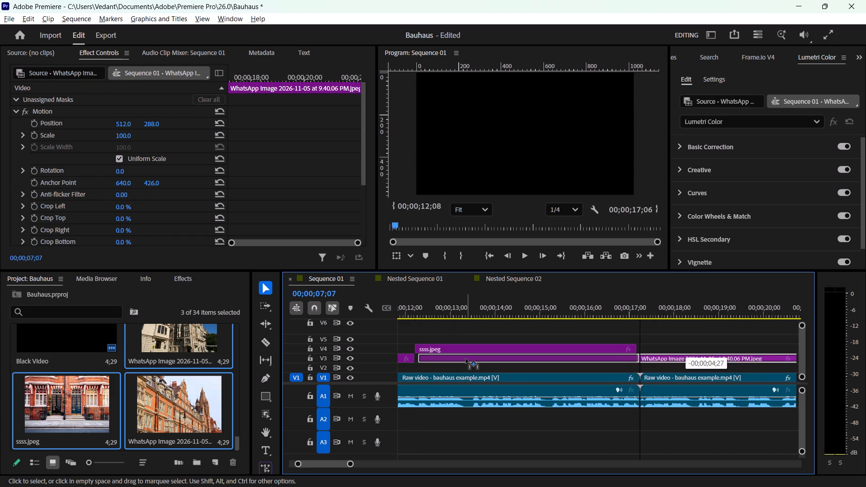
left_click_drag(466, 359, 458, 363)
left_click_drag(474, 348, 663, 335)
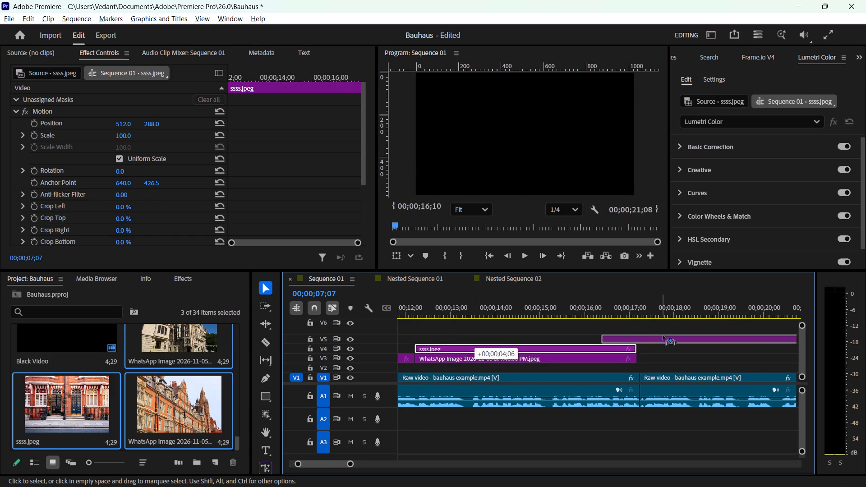
left_click_drag(663, 335, 691, 357)
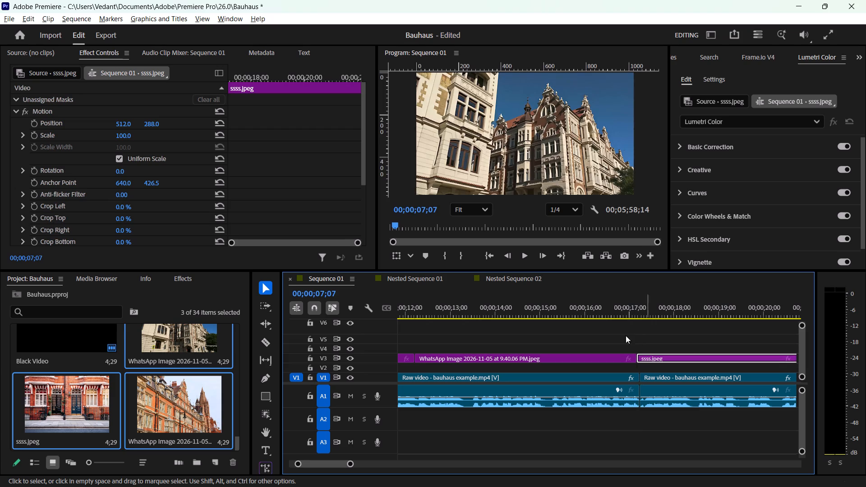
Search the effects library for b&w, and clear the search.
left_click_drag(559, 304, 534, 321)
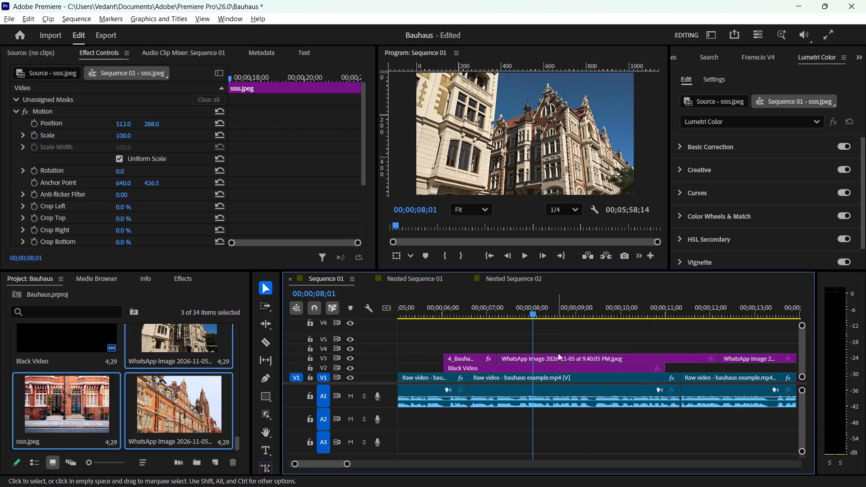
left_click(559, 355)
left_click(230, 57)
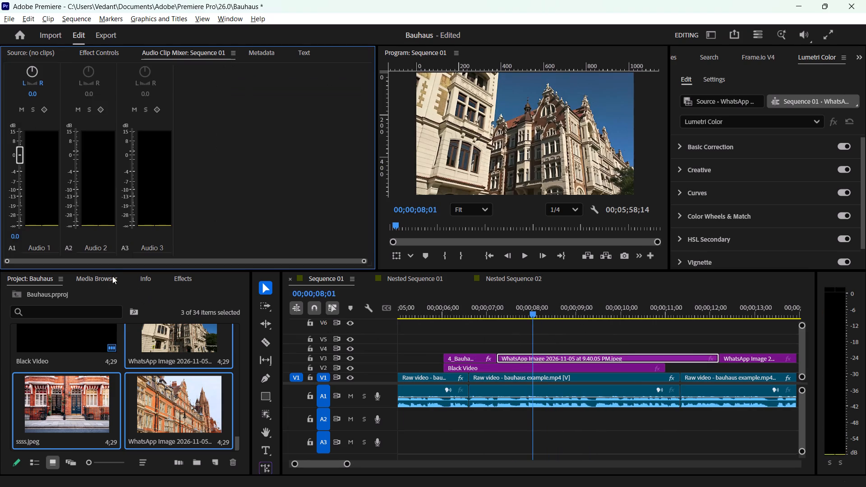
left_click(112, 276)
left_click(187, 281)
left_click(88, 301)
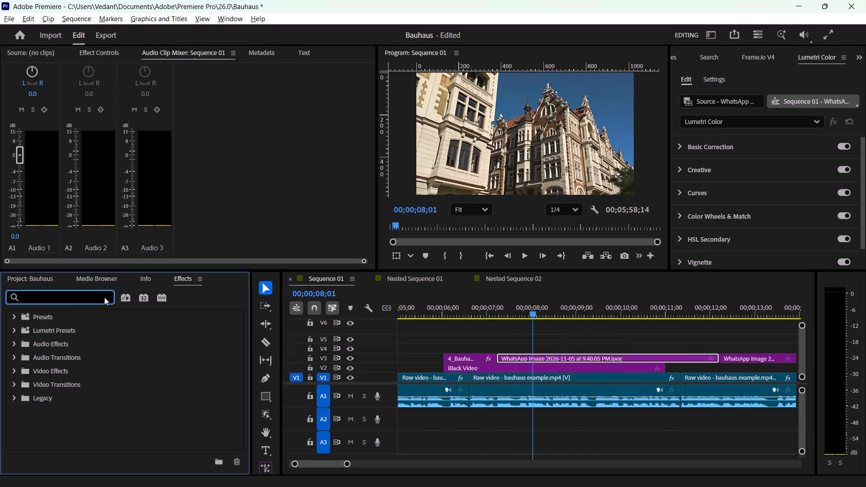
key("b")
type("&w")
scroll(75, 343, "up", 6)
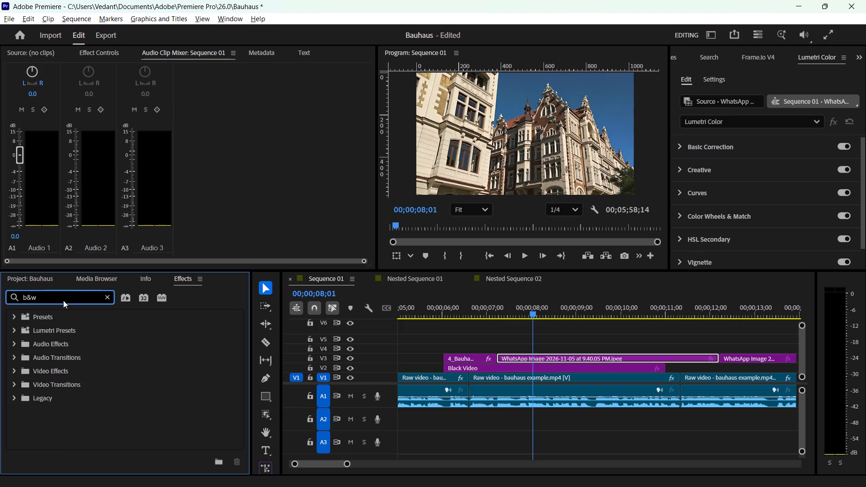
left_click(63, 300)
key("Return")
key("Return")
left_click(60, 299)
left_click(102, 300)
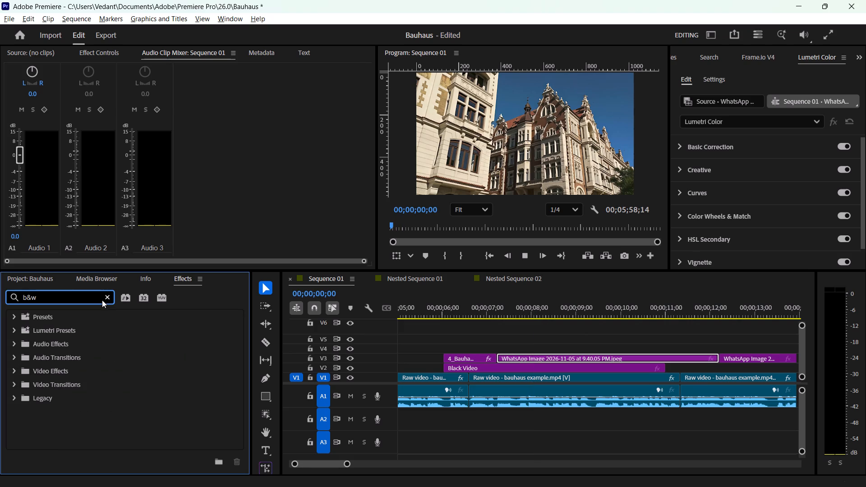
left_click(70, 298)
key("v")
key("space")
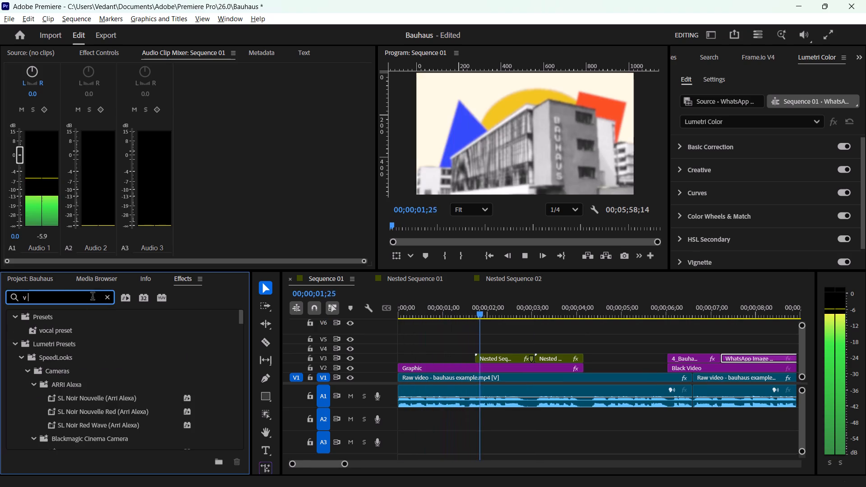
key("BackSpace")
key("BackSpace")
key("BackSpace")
Play the sequence into the first building photo and return the playhead to 00;00;07;07.
key("space")
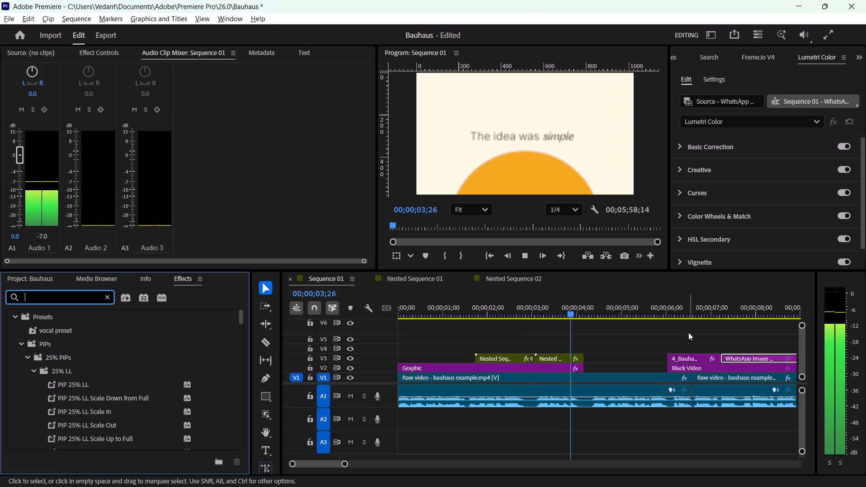
scroll(676, 371, "down", 4)
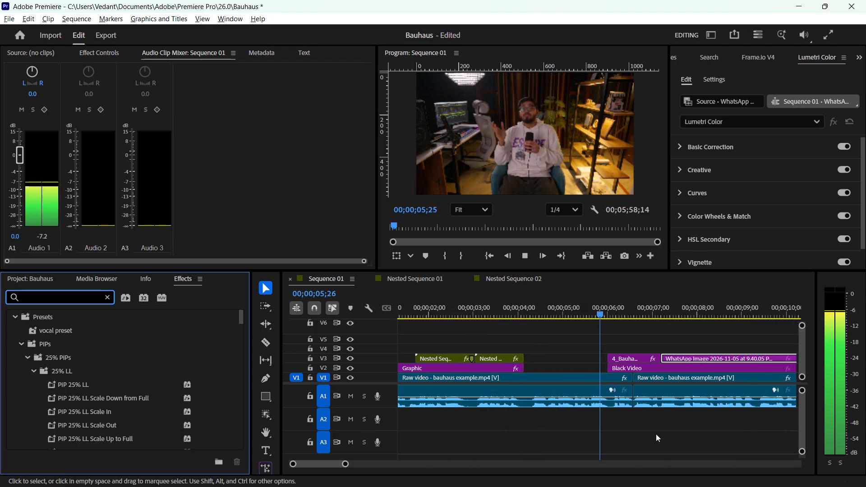
key("space")
key("space")
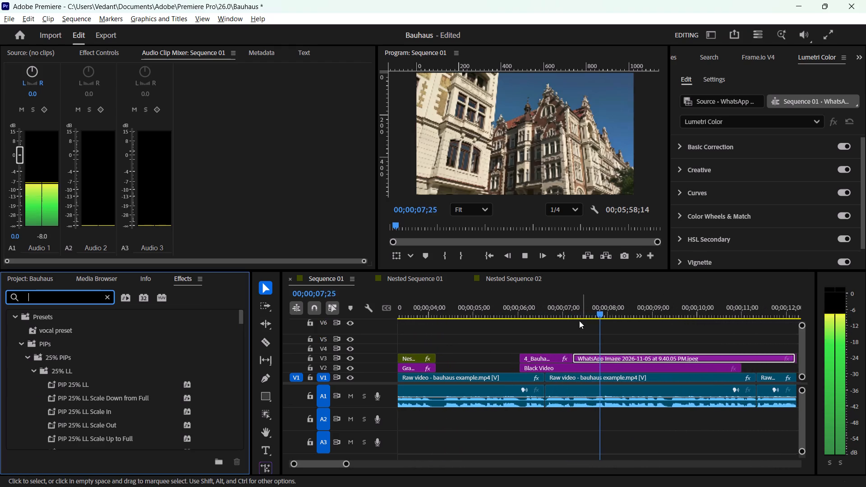
left_click_drag(599, 309, 554, 310)
left_click(585, 331)
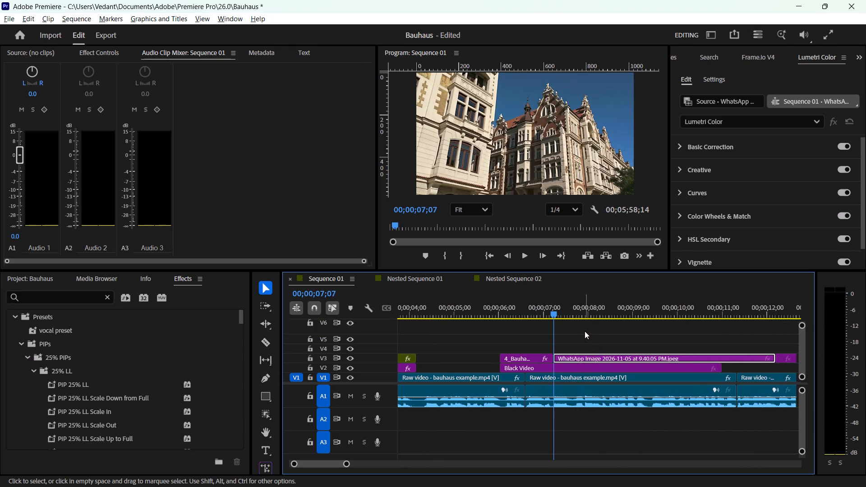
Find the Black & White video effect and apply it to the WhatsApp Image 9.40.05 PM clip on V3.
left_click(77, 298)
key("b")
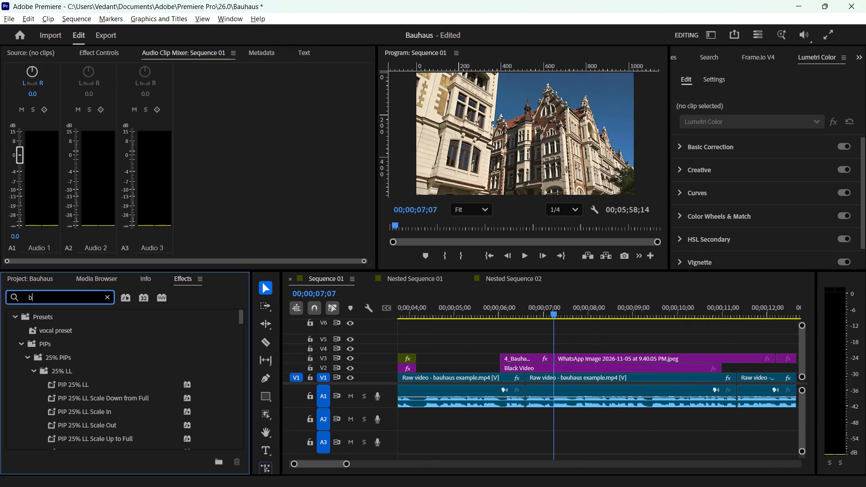
type("&w")
key("BackSpace")
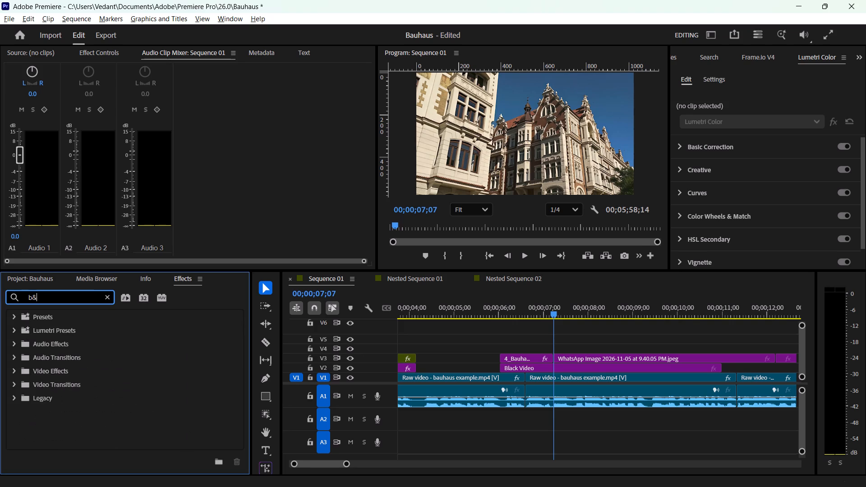
key("BackSpace")
key("BackSpace")
key("BackSpace")
type("black")
key("space")
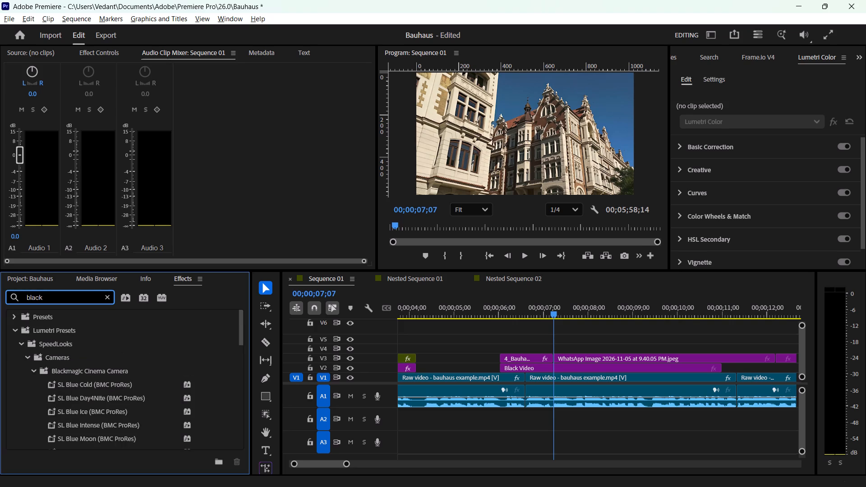
type("&")
key("space")
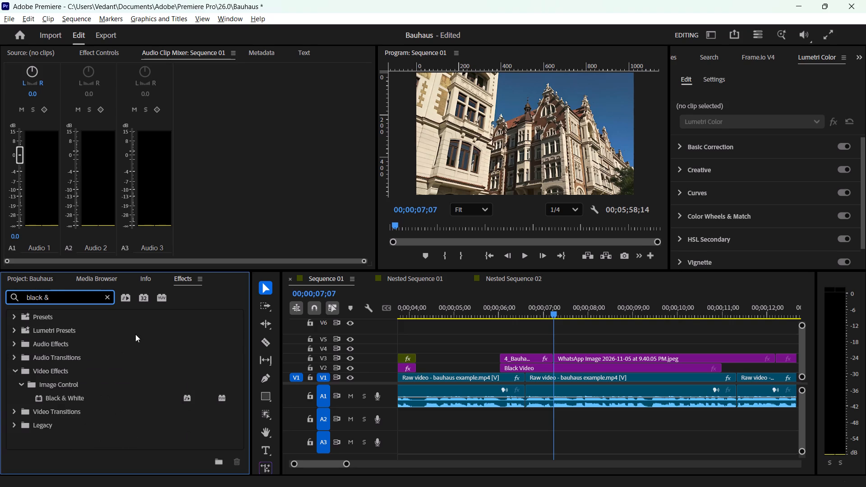
left_click_drag(47, 400, 571, 359)
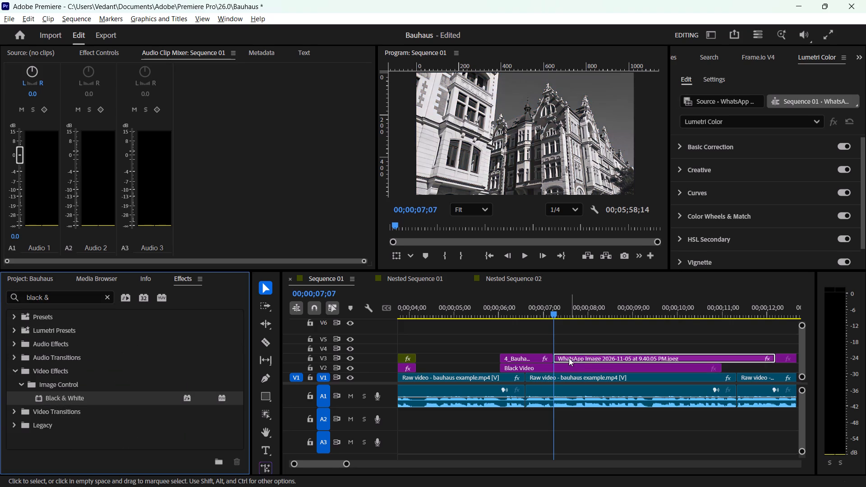
Review the black-and-white building photo in playback and return the playhead to 00;00;06;18 within the Bauhaus photo.
scroll(586, 354, "down", 6)
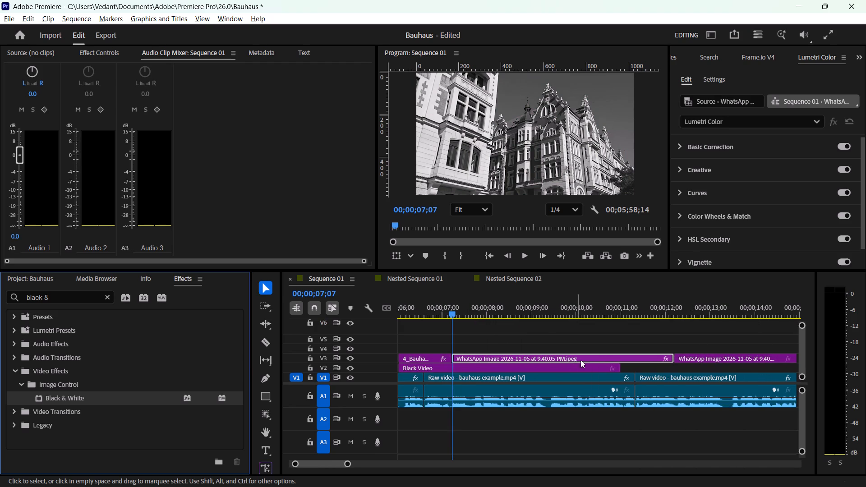
left_click(626, 441)
key("space")
key("space")
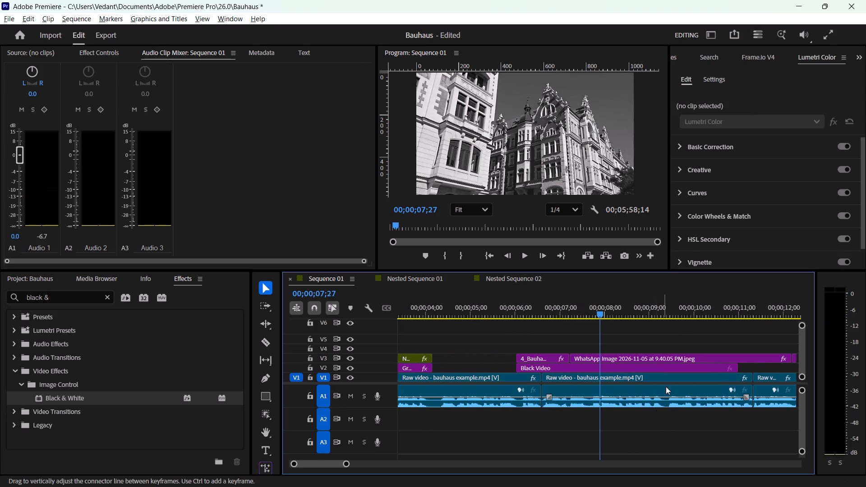
scroll(693, 414, "up", 2)
scroll(690, 407, "down", 4)
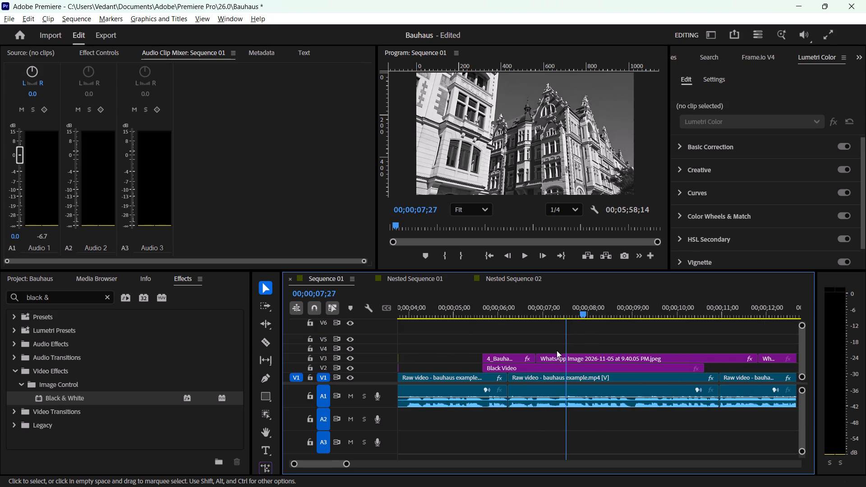
left_click_drag(568, 307, 508, 303)
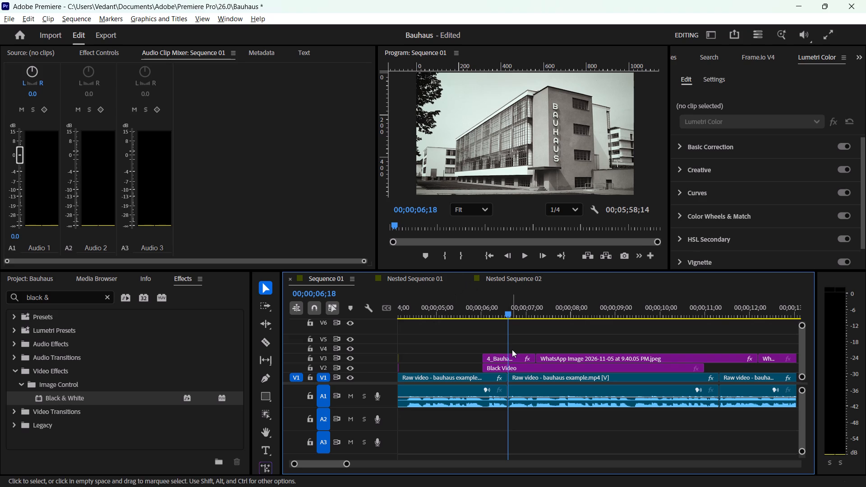
Shift the V3 cut between the 4_Bauhaus photo and WhatsApp Image 9.40.05 PM earlier, to 00;00;07;03, leaving no gap.
key("space")
key("space")
key("space")
key("space")
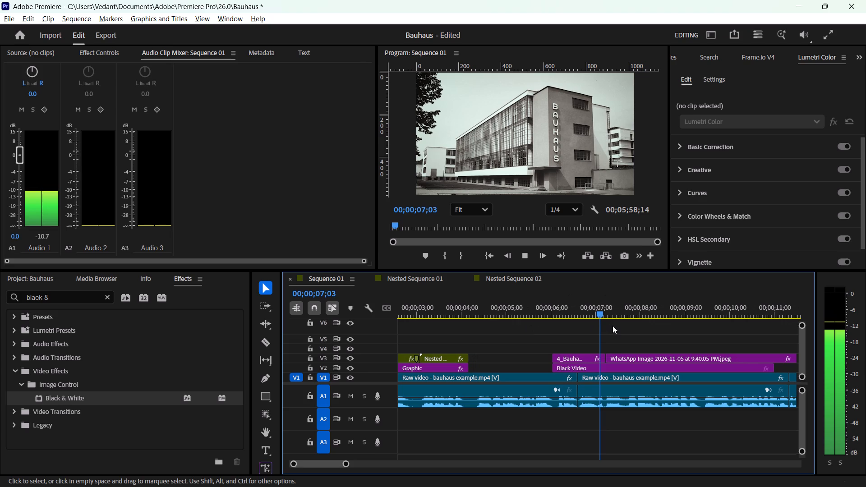
left_click(587, 355)
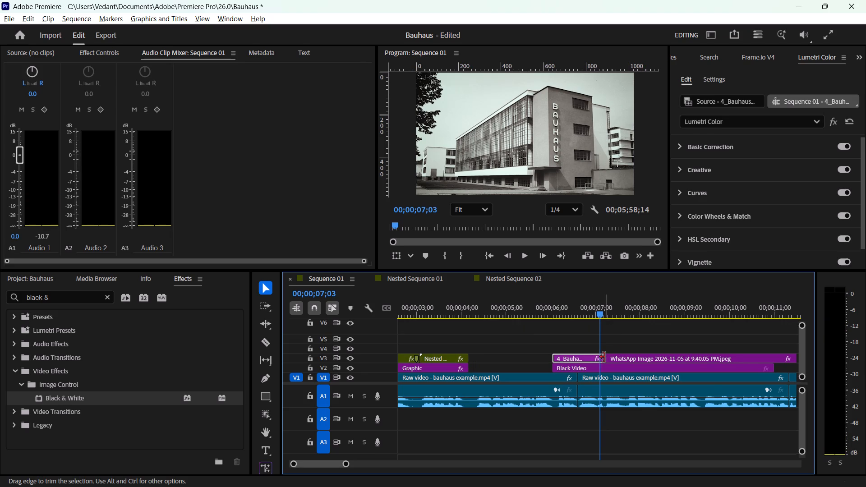
left_click_drag(604, 357, 599, 358)
left_click(613, 359)
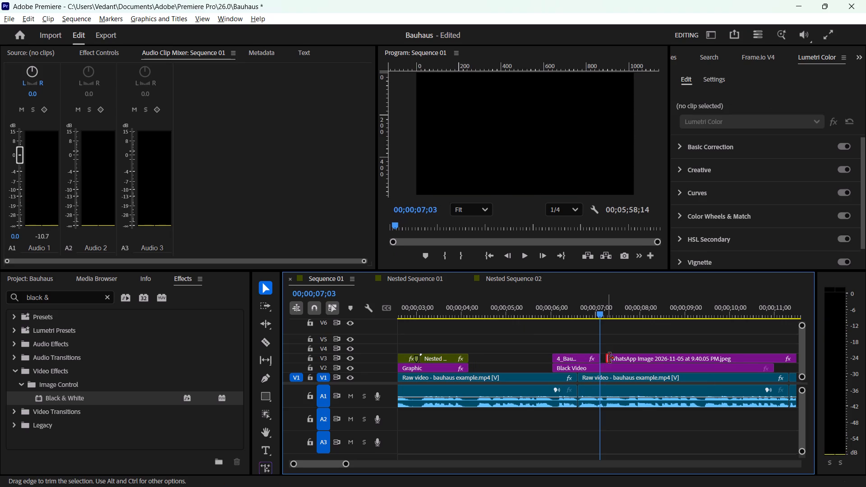
left_click(605, 358)
left_click_drag(606, 358, 603, 358)
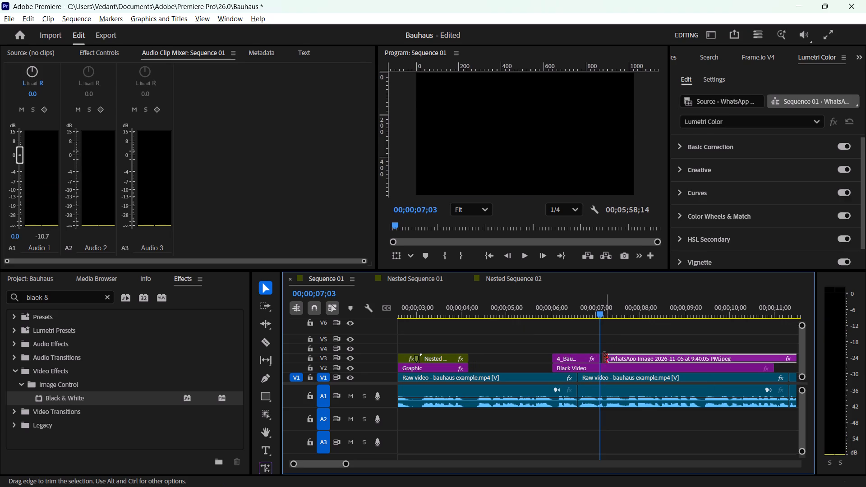
left_click_drag(603, 358, 600, 358)
Trim the end of the WhatsApp Image 9.40.05 PM clip on V3 to 00;00;07;25.
key("space")
key("space")
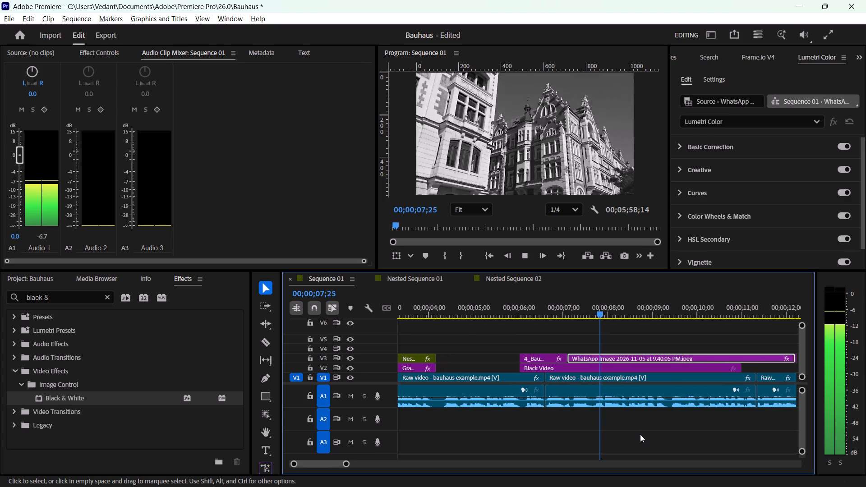
scroll(658, 377, "down", 3)
left_click_drag(742, 361, 638, 372)
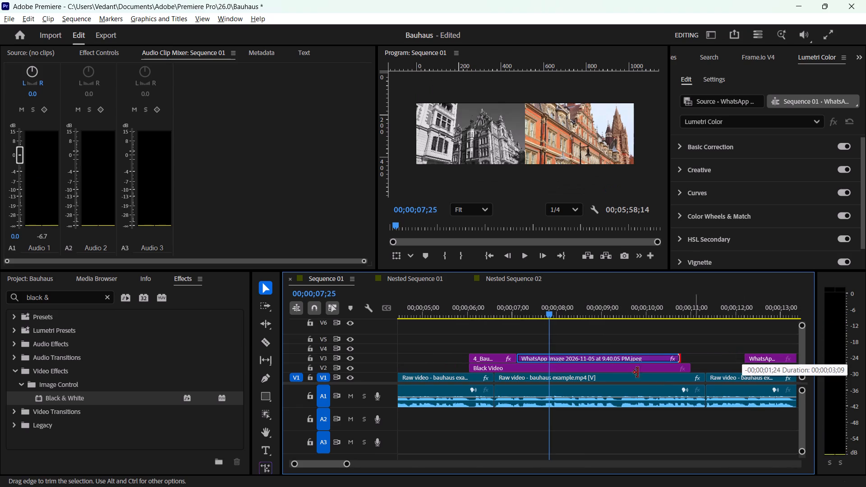
left_click_drag(638, 372, 549, 377)
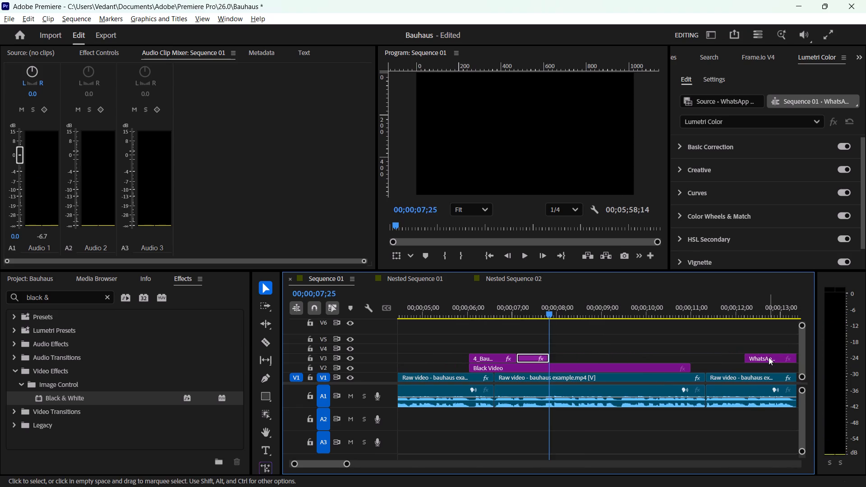
Move the WhatsApp Image 9.40.06 PM clip on V3 to start at 00;00;07;25, directly after the first building photo.
left_click_drag(769, 357, 579, 359)
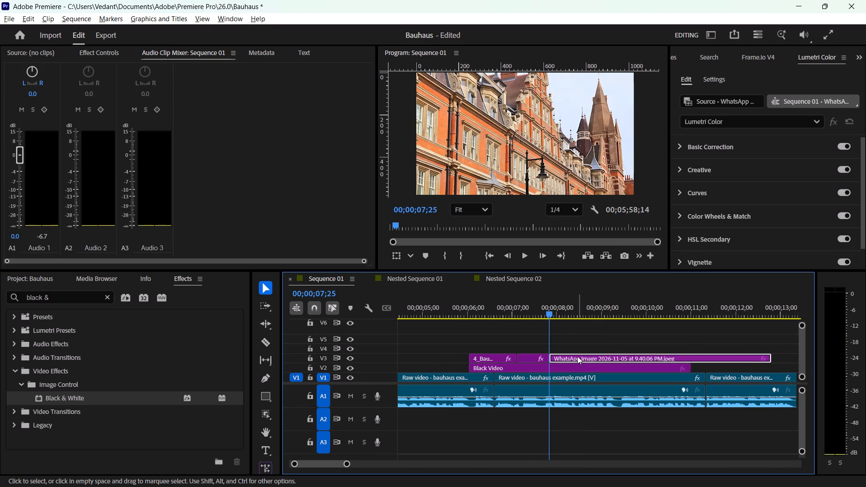
Apply the Black & White effect to the WhatsApp Image 9.40.06 PM clip on V3.
left_click(546, 303)
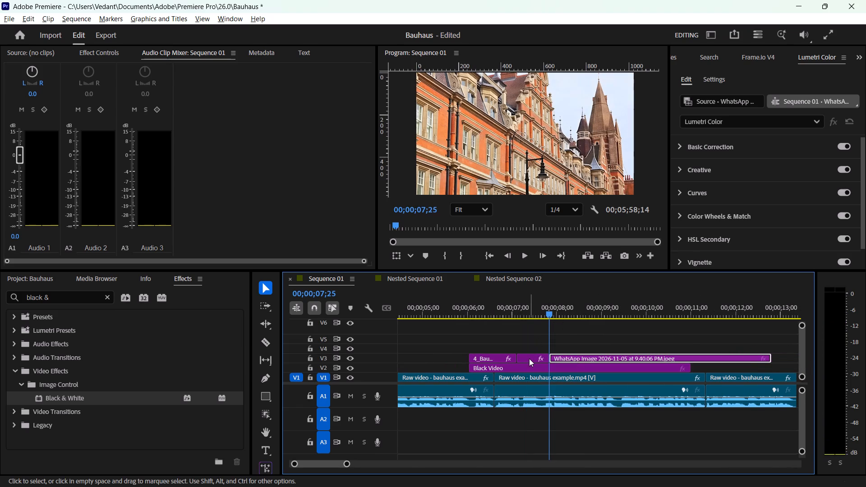
left_click_drag(97, 397, 594, 358)
Trim the end of the WhatsApp Image 9.40.06 PM clip on V3 to 00;00;08;12.
scroll(704, 358, "down", 2)
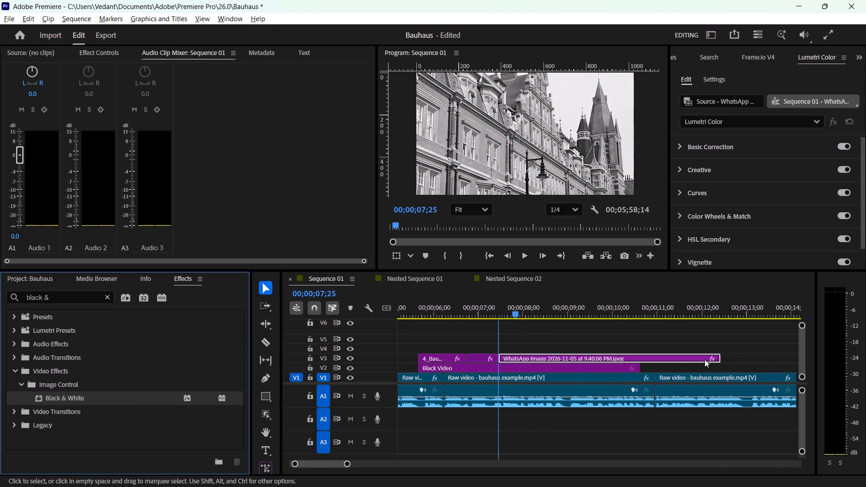
scroll(705, 359, "down", 2)
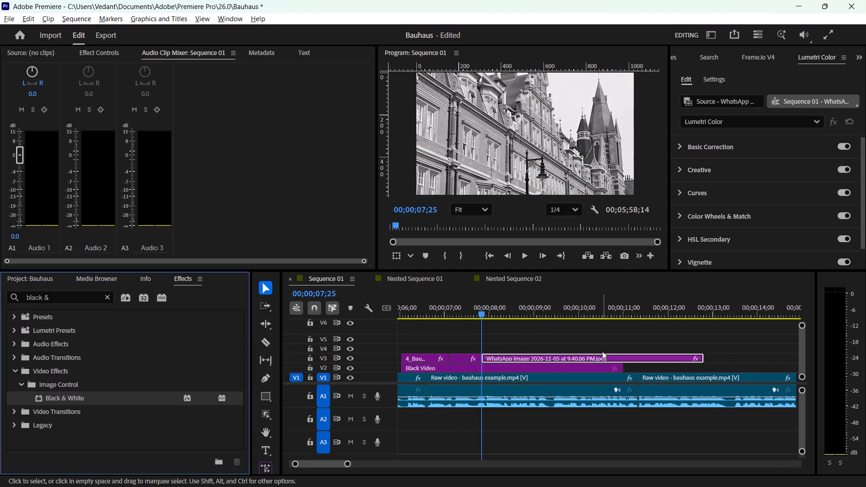
key("space")
key("space")
scroll(693, 368, "down", 3)
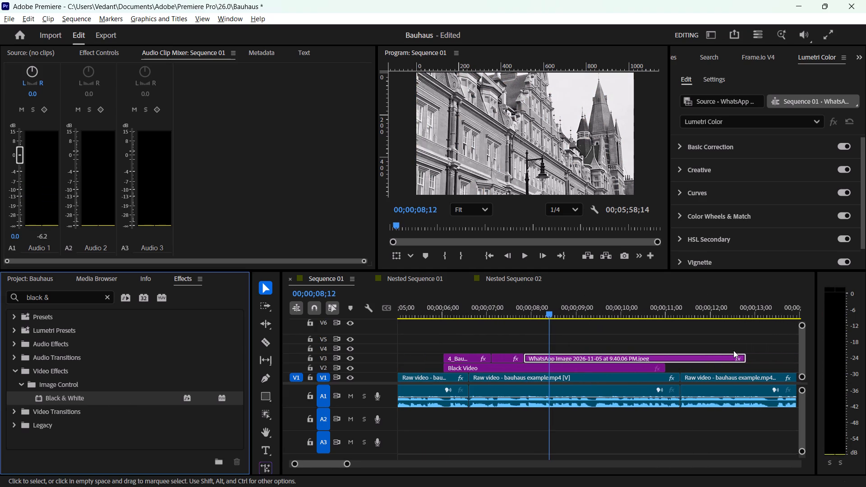
left_click_drag(744, 356, 550, 363)
scroll(647, 358, "down", 11)
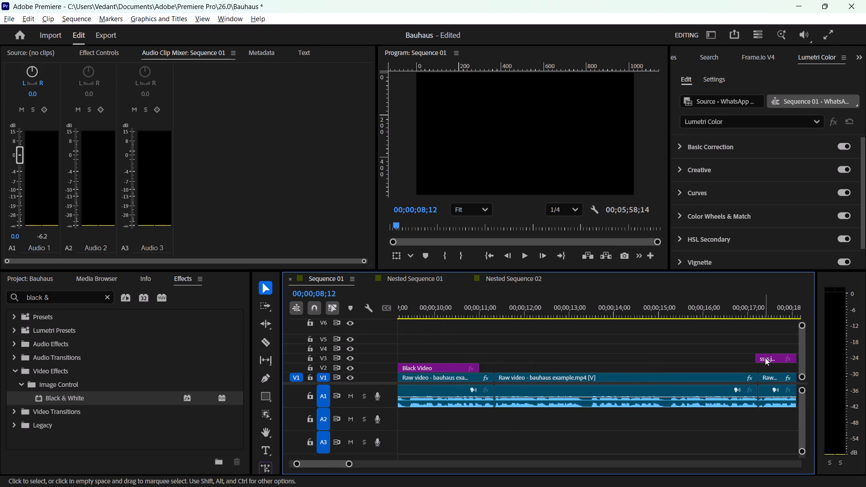
Move the ssss.jpeg clip on V3 to start at 00;00;08;12, directly after the second building photo.
left_click_drag(765, 358, 505, 358)
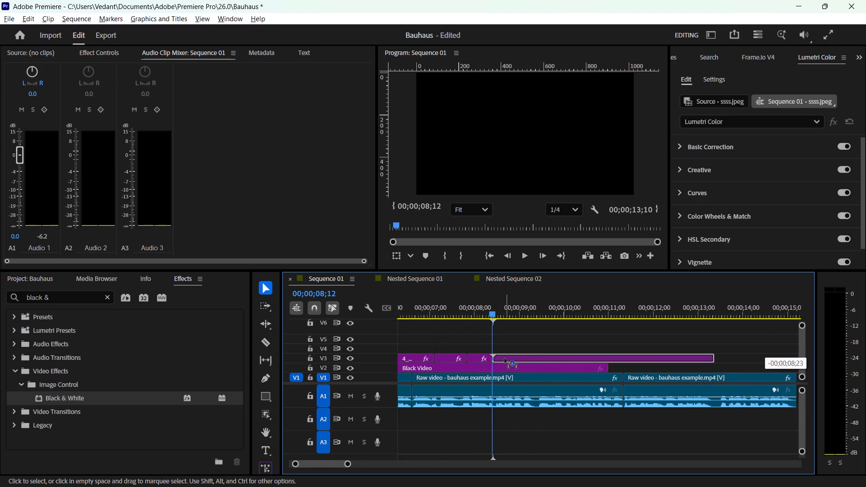
left_click_drag(505, 358, 504, 358)
Play the narration to find the cut point and trim the end of the ssss.jpeg clip on V3 to 00;00;09;13.
key("space")
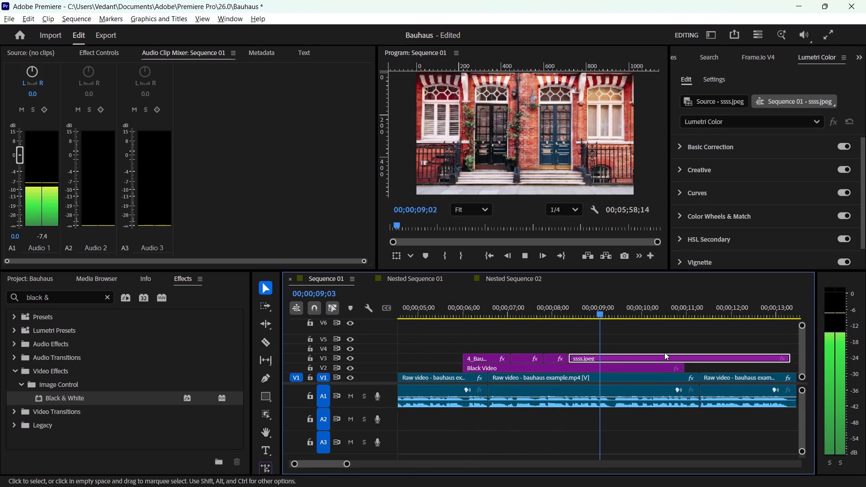
key("space")
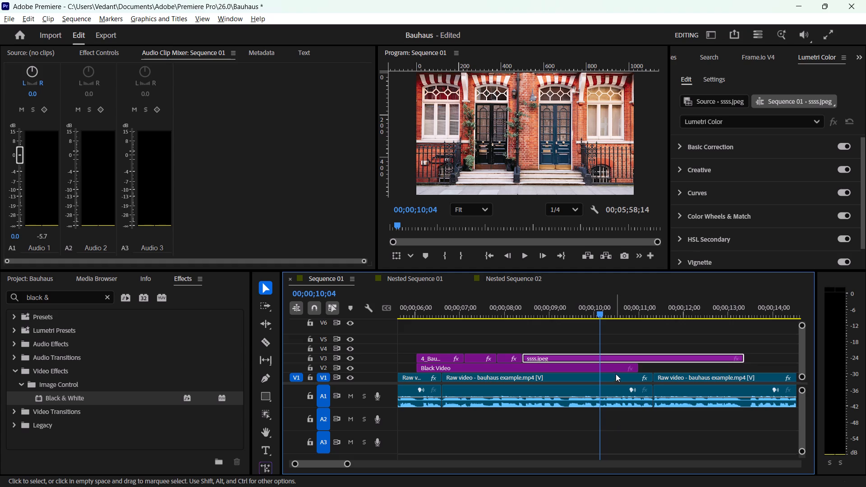
key("space")
key("space")
left_click_drag(587, 299, 542, 296)
key("space")
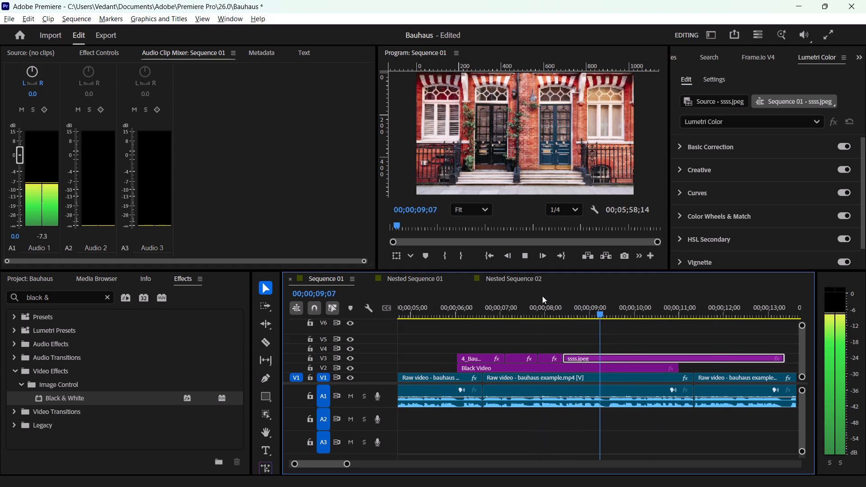
key("space")
left_click(596, 307)
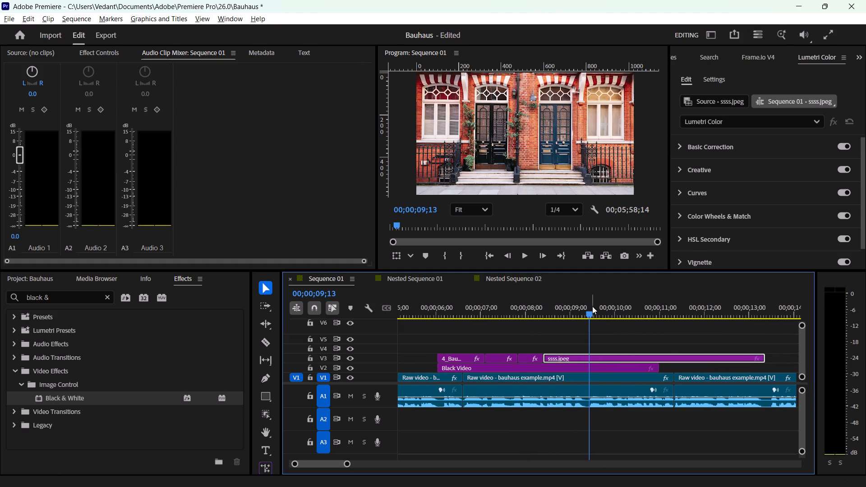
left_click_drag(762, 358, 586, 353)
Place the mirador-building-in-sanchinarro image from the project on V3 at 00;00;09;13, directly after ssss.jpeg.
left_click(83, 277)
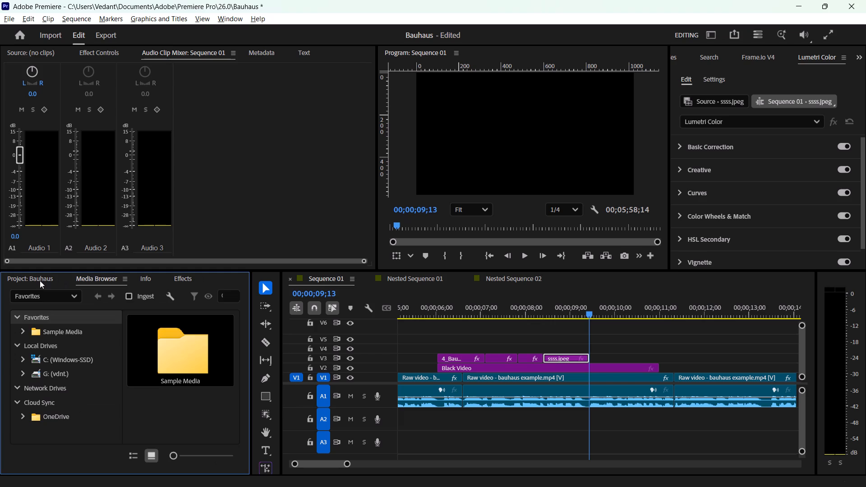
left_click(32, 280)
scroll(158, 400, "up", 8)
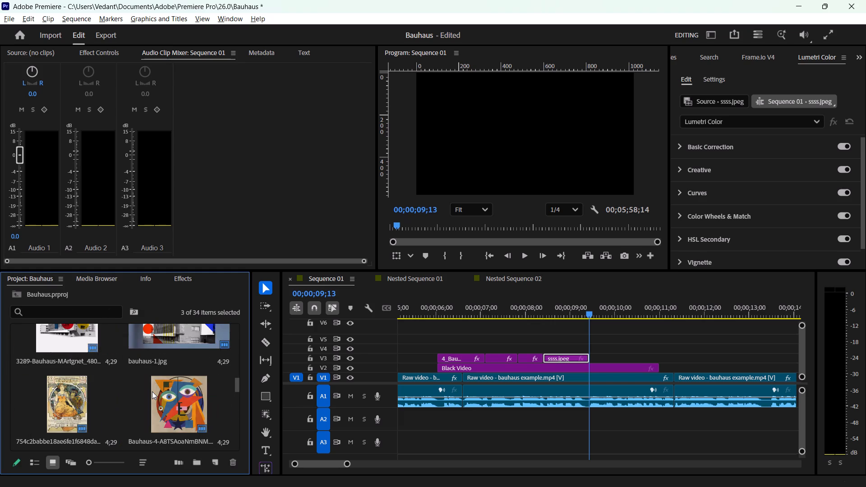
scroll(152, 391, "up", 3)
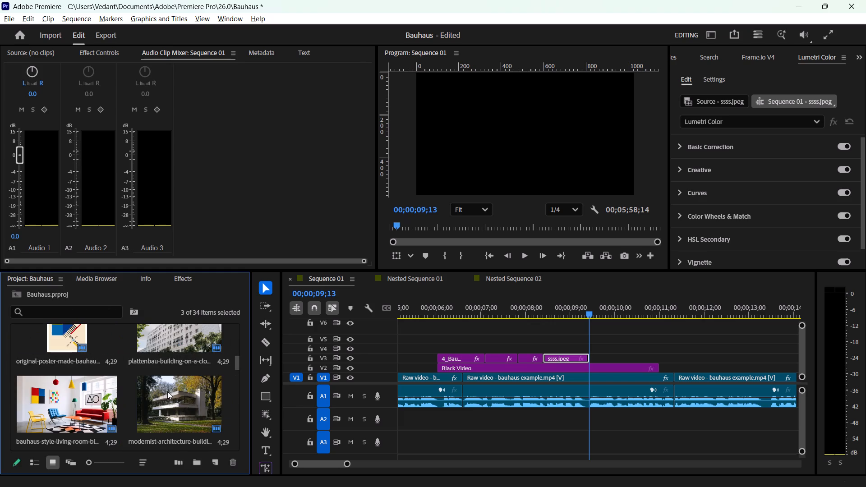
scroll(167, 392, "up", 1)
left_click_drag(175, 340, 222, 350)
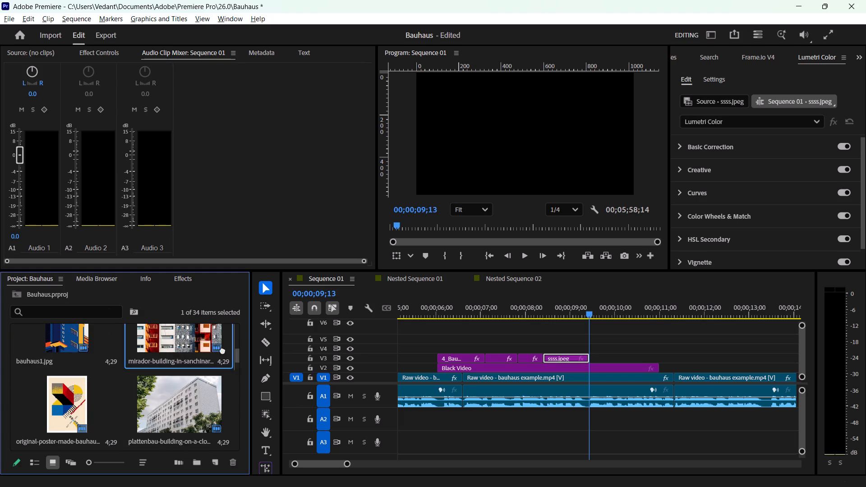
left_click_drag(222, 350, 591, 360)
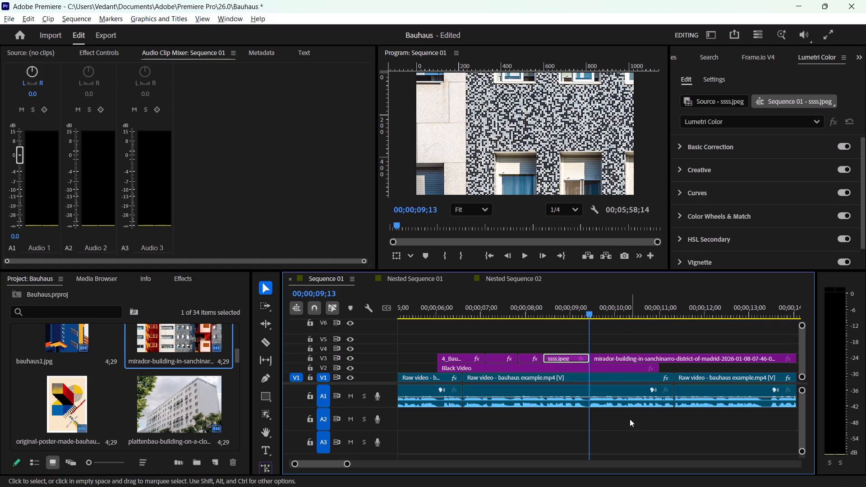
Play the narration and trim the end of the mirador-building clip on V3 to 00;00;10;04.
scroll(789, 386, "down", 3)
key("space")
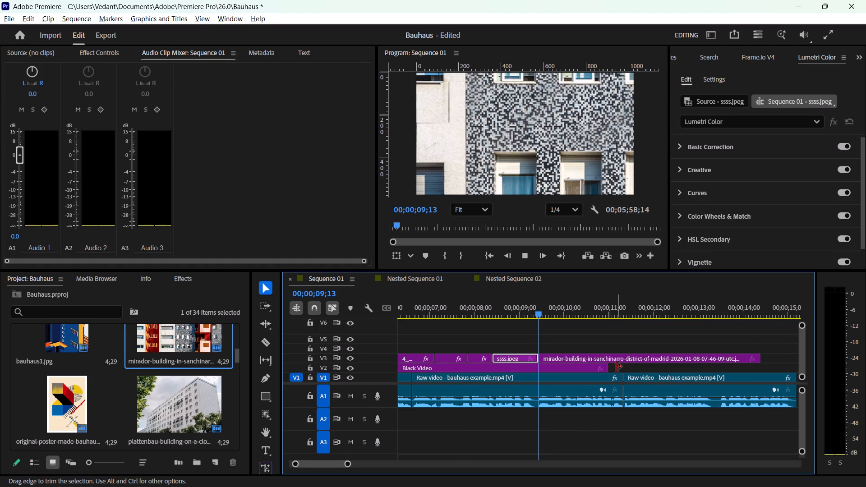
key("space")
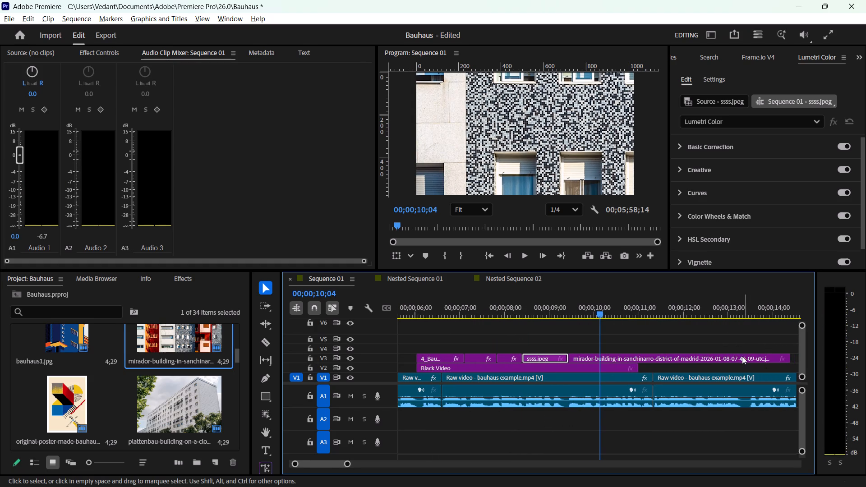
left_click(742, 356)
left_click_drag(789, 358, 589, 352)
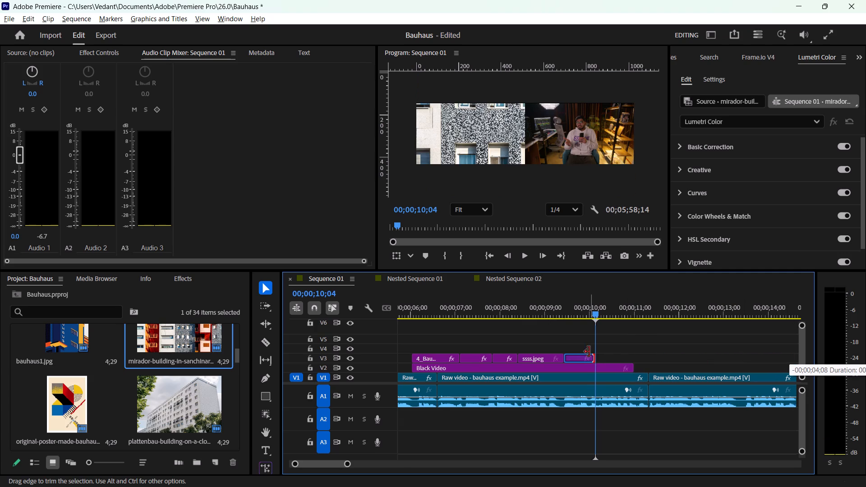
left_click_drag(589, 352, 594, 352)
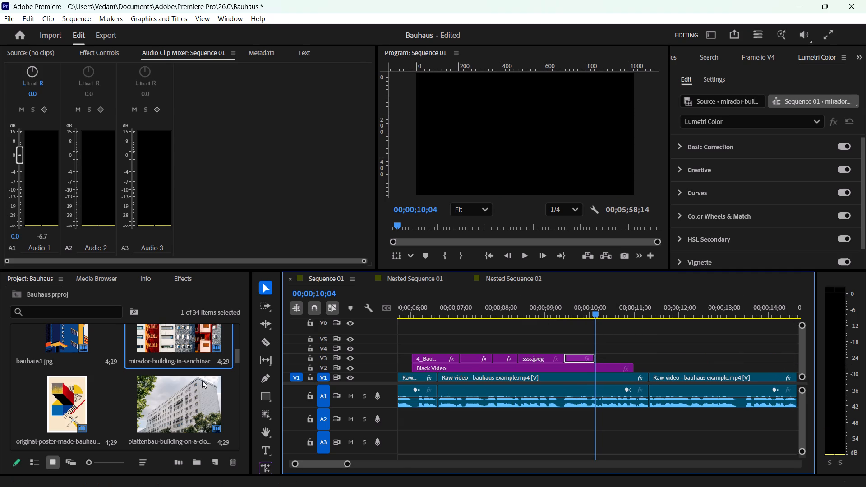
Place the plattenbau-building image on V3 at 00;00;10;04, directly after the mirador-building clip.
left_click_drag(185, 411, 597, 360)
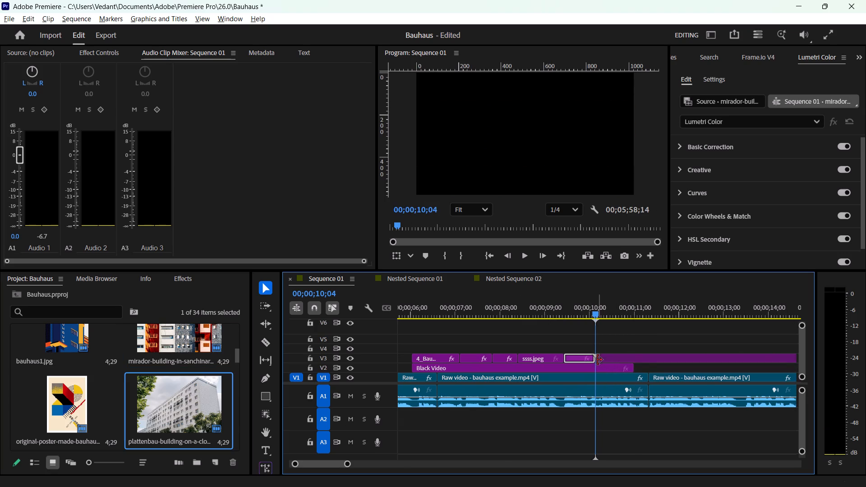
Play the narration and trim the end of the plattenbau-building clip on V3 to about 00;00;11;10, at the V1 cut.
scroll(642, 409, "down", 4)
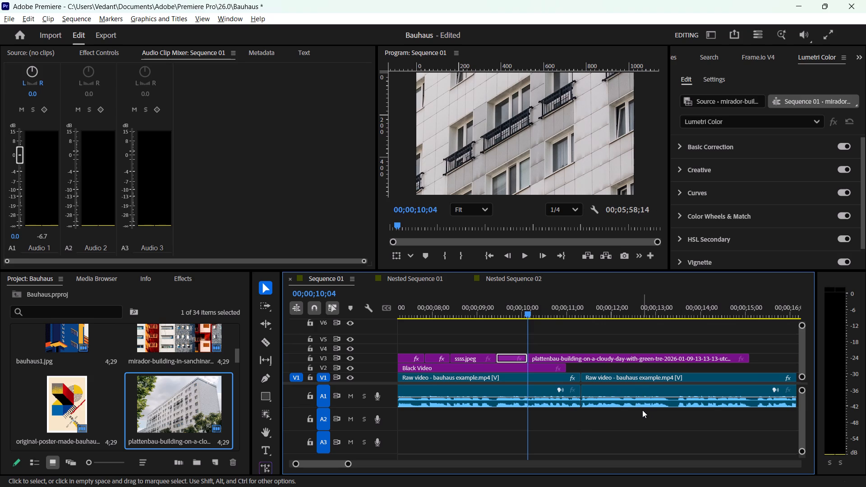
left_click(613, 430)
key("space")
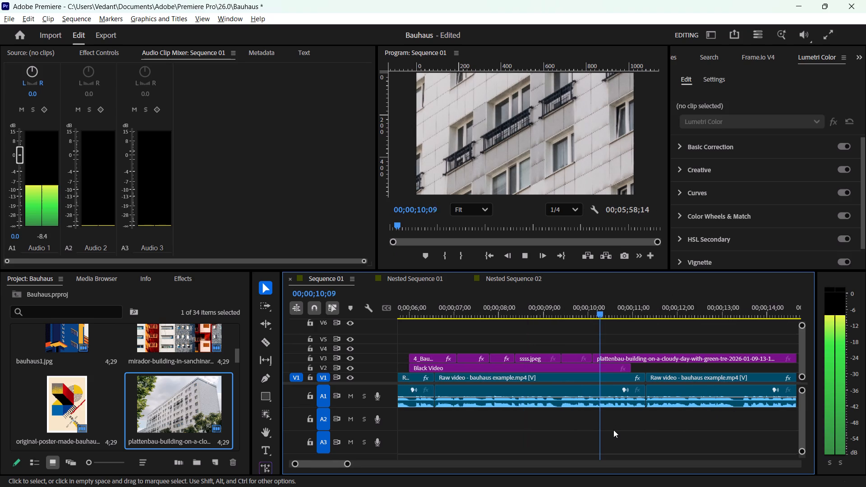
key("space")
left_click(661, 354)
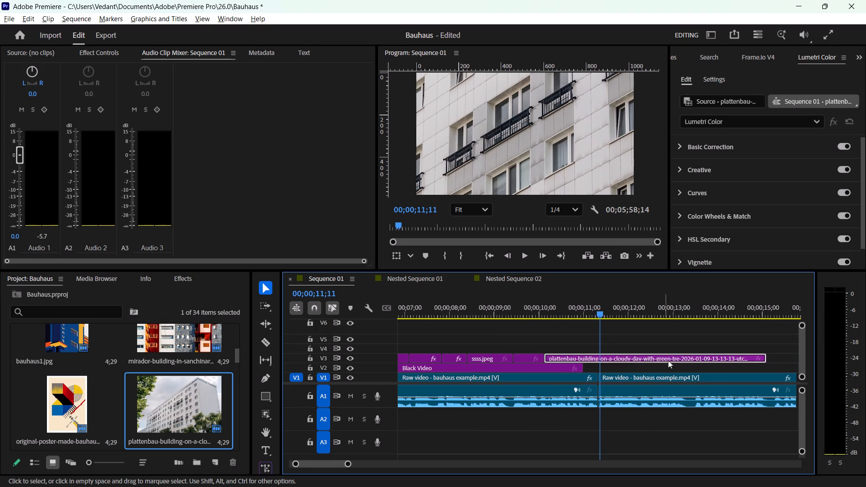
left_click_drag(765, 358, 597, 364)
left_click(598, 358)
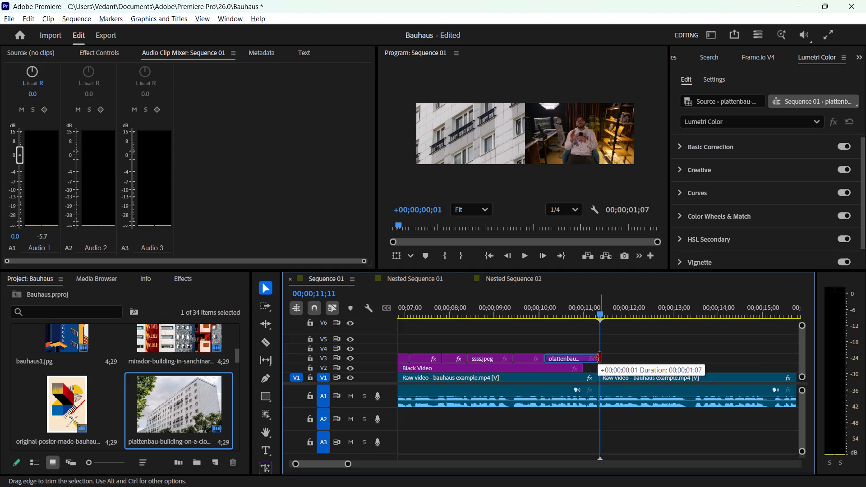
left_click(620, 356)
left_click(598, 309)
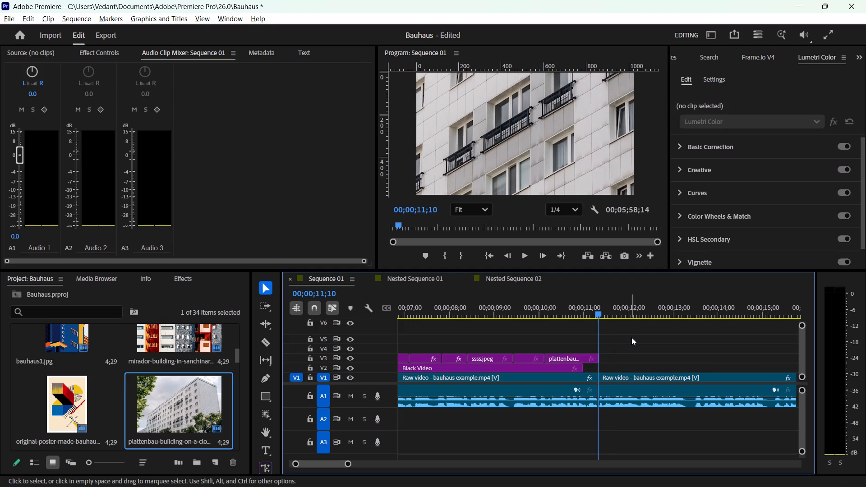
Save the project.
left_click(631, 337)
key("ctrl+s")
Review the building-photo section from about 00;00;06;01, checking the image cuts against the narration.
left_click_drag(597, 310, 637, 315)
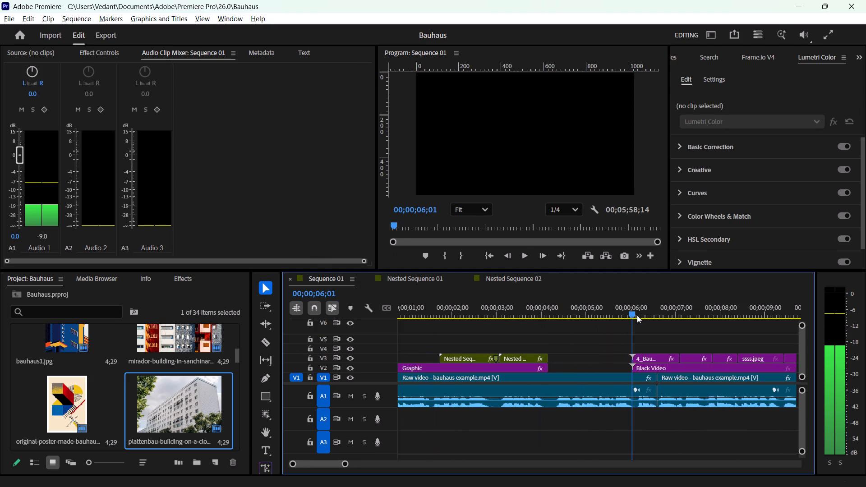
left_click_drag(637, 315, 647, 315)
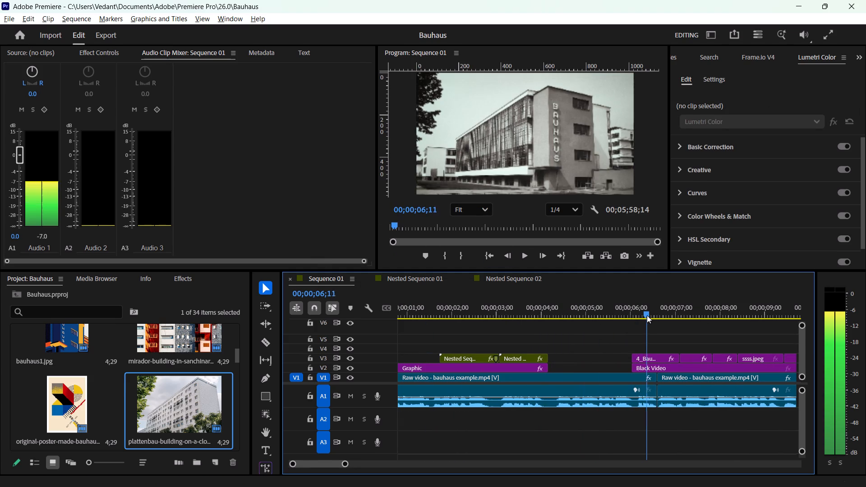
left_click_drag(647, 315, 609, 315)
key("space")
key("space")
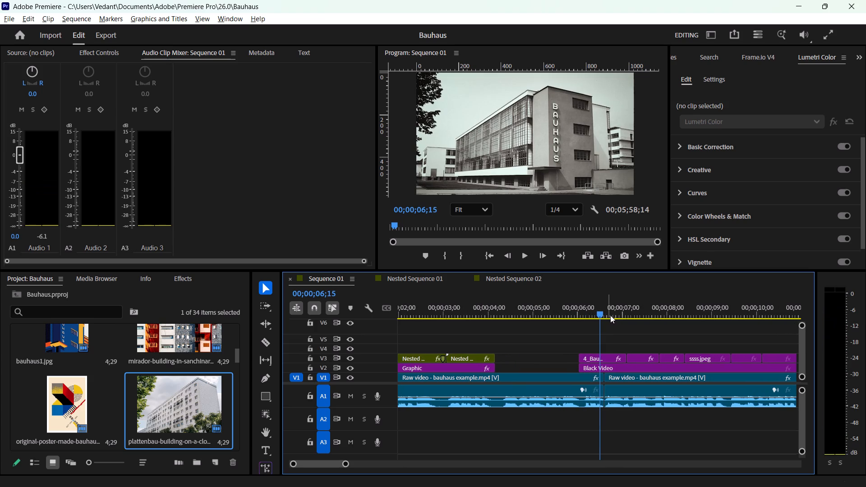
key("space")
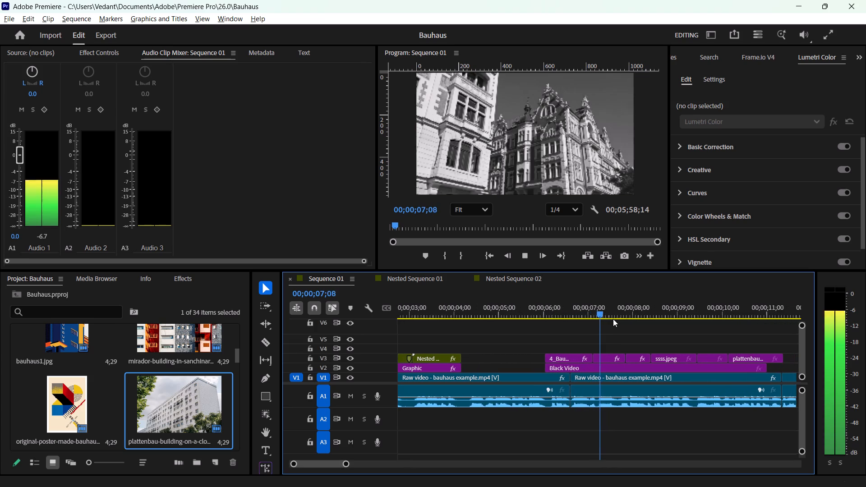
key("space")
Apply the Gaussian Blur effect to the WhatsApp Image 9.40.05 PM clip on V3, which starts at 00;00;07;03.
left_click_drag(598, 309, 590, 309)
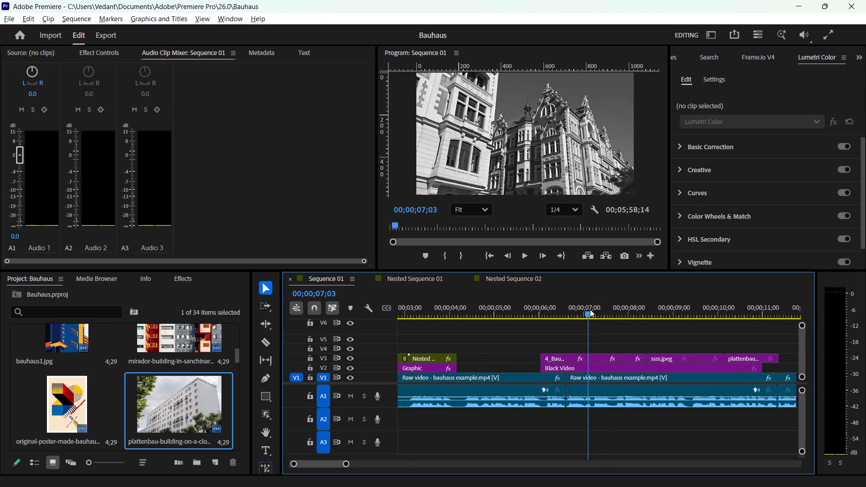
left_click(597, 358)
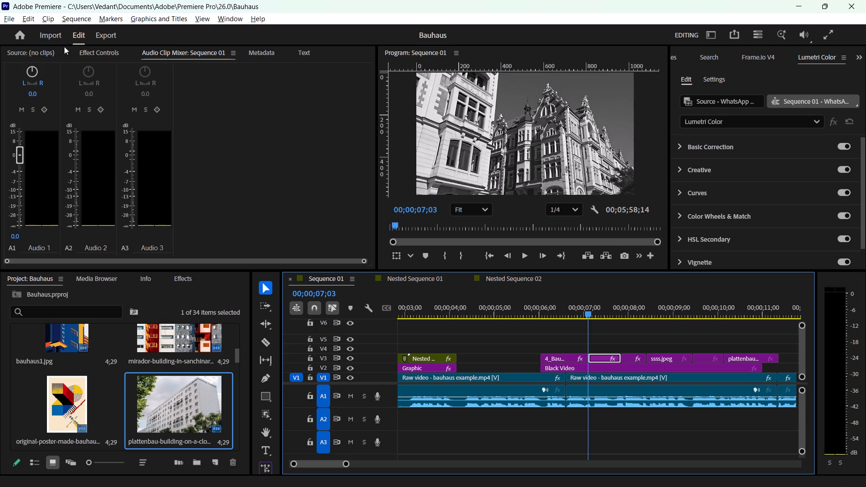
left_click(97, 53)
scroll(213, 169, "down", 14)
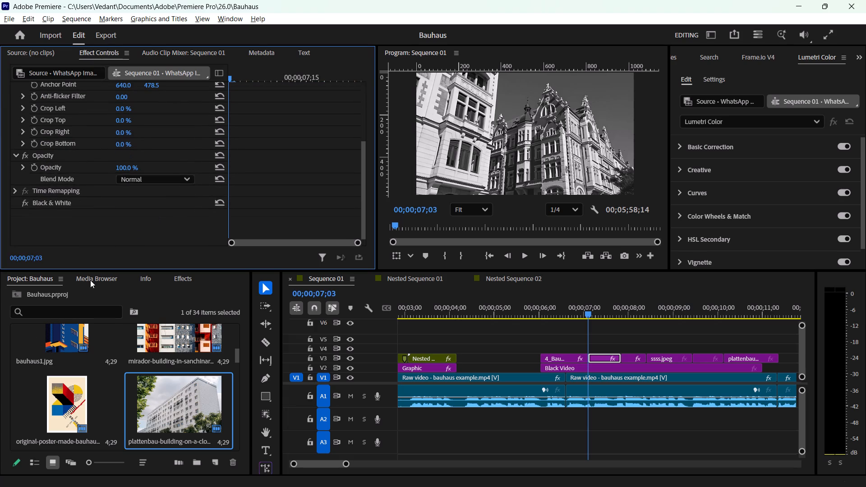
left_click(152, 279)
left_click(173, 278)
left_click(104, 296)
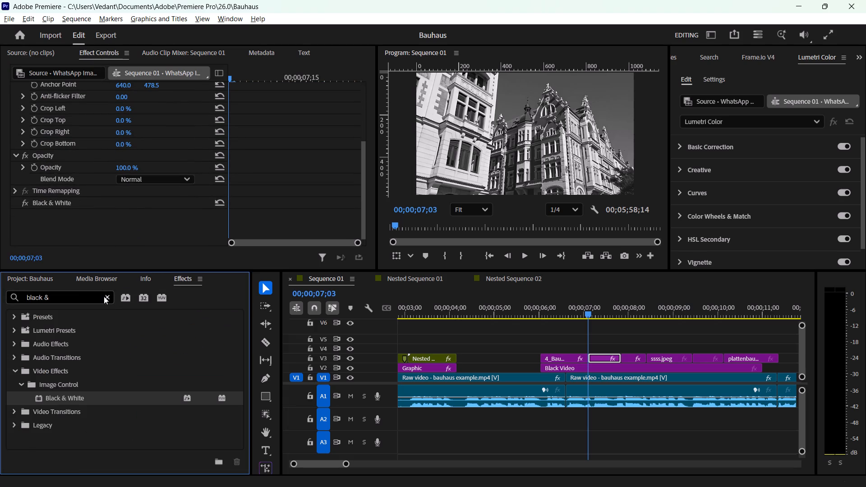
left_click(82, 299)
type("ga")
type("uss")
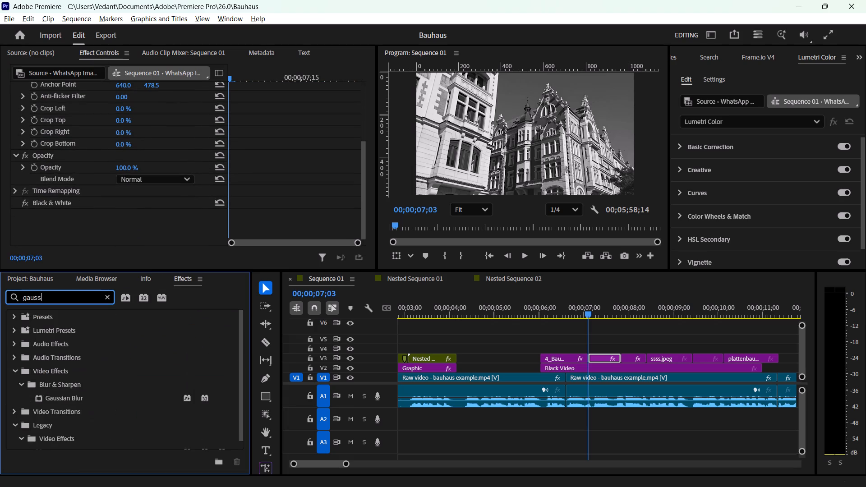
left_click_drag(50, 395, 608, 355)
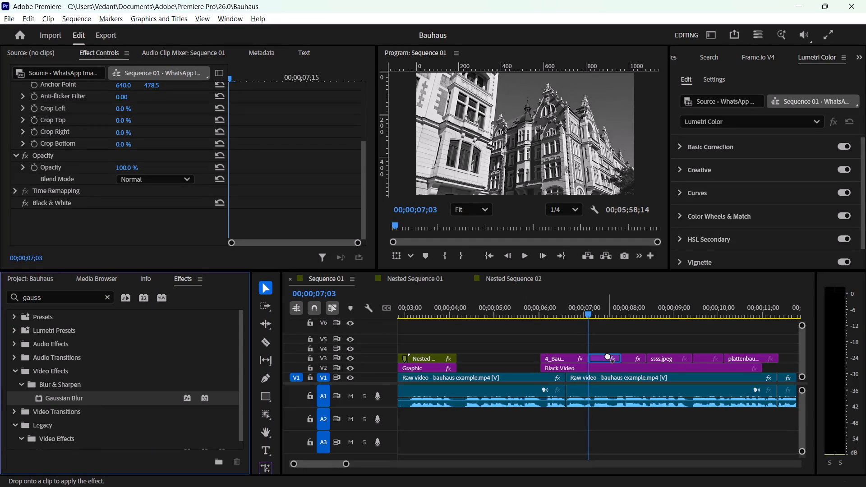
left_click_drag(608, 355, 607, 355)
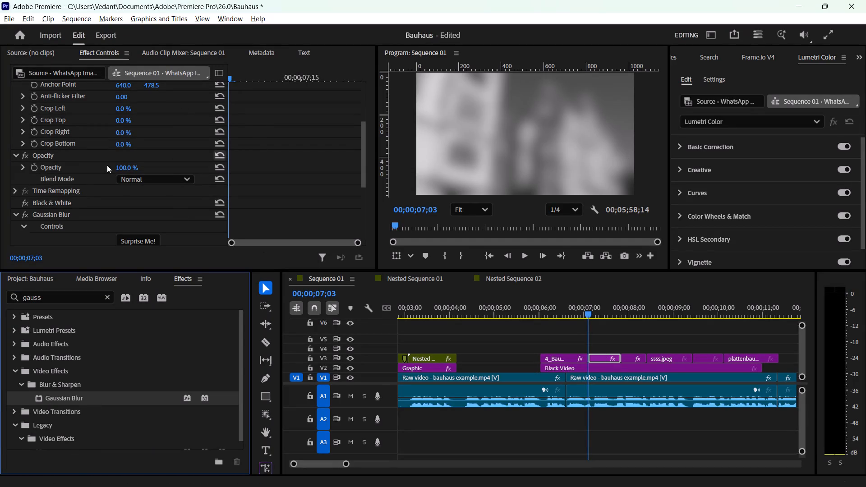
Keyframe the clip's Gaussian Blur Amount from 20.0 at 00;00;07;03 to 0 at 00;00;07;06.
scroll(83, 196, "down", 5)
left_click(42, 213)
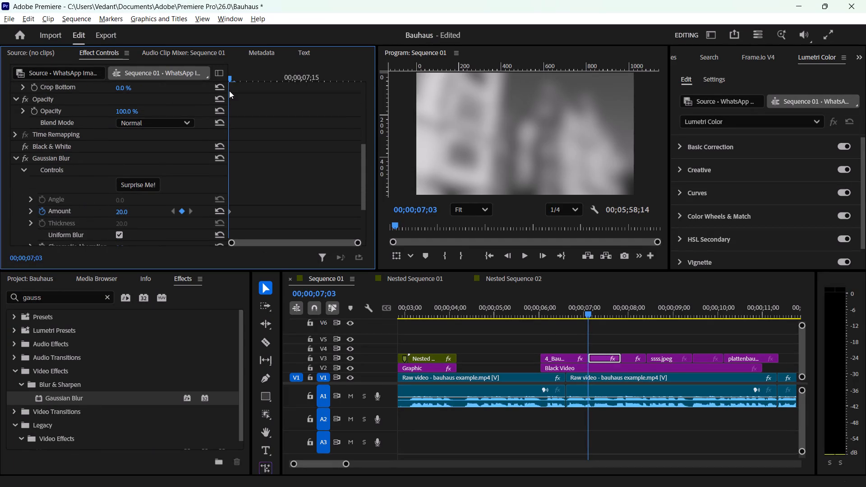
left_click_drag(231, 78, 251, 77)
left_click(180, 211)
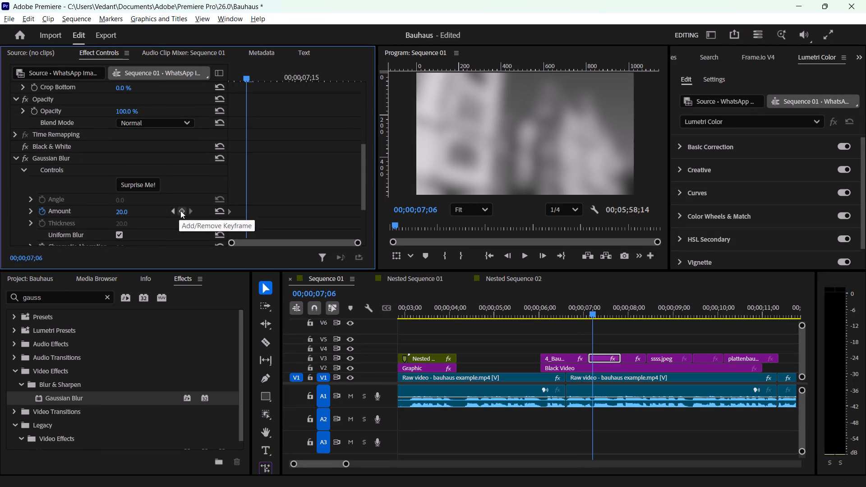
left_click(125, 208)
key("BackSpace")
key("0")
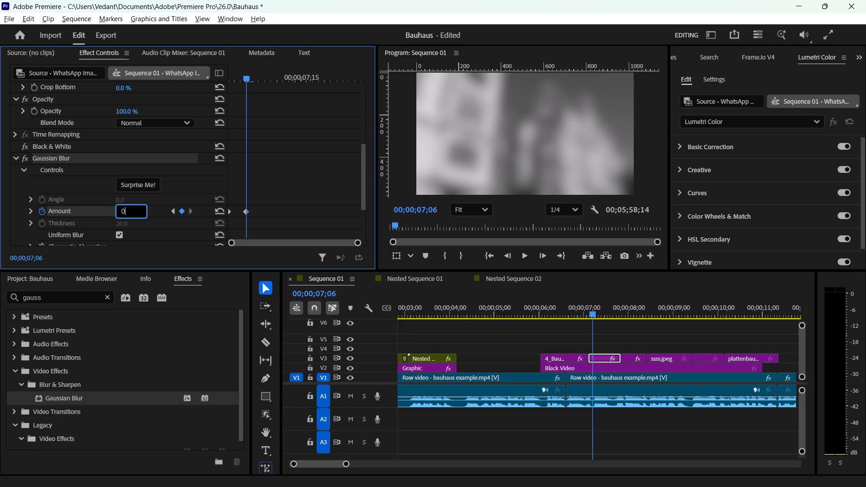
left_click_drag(244, 80, 193, 88)
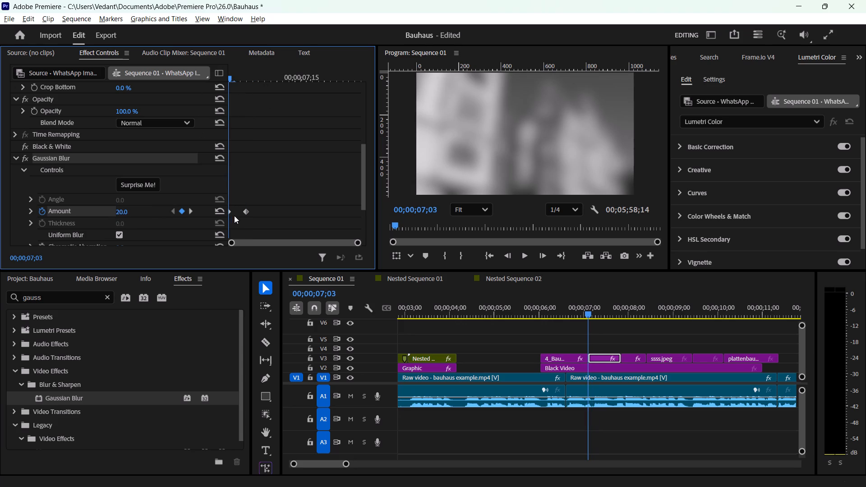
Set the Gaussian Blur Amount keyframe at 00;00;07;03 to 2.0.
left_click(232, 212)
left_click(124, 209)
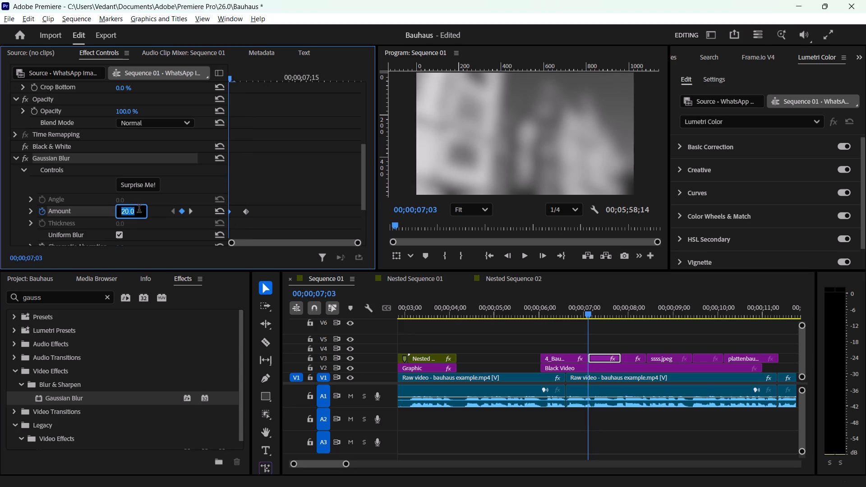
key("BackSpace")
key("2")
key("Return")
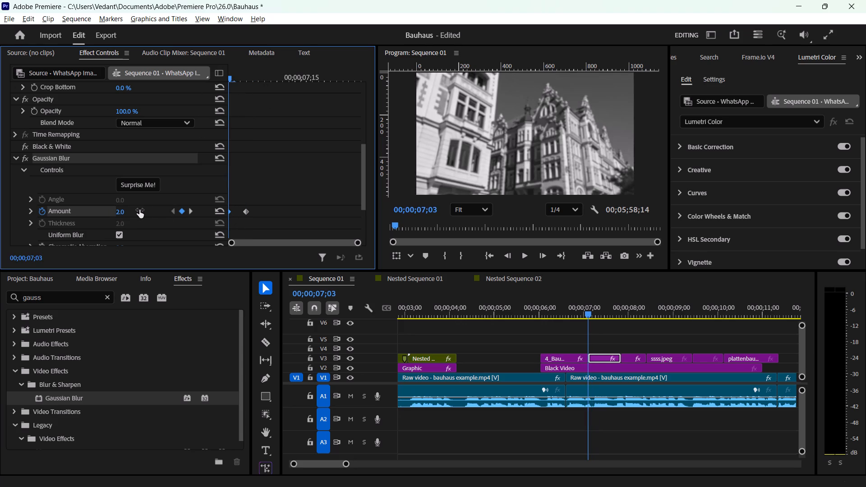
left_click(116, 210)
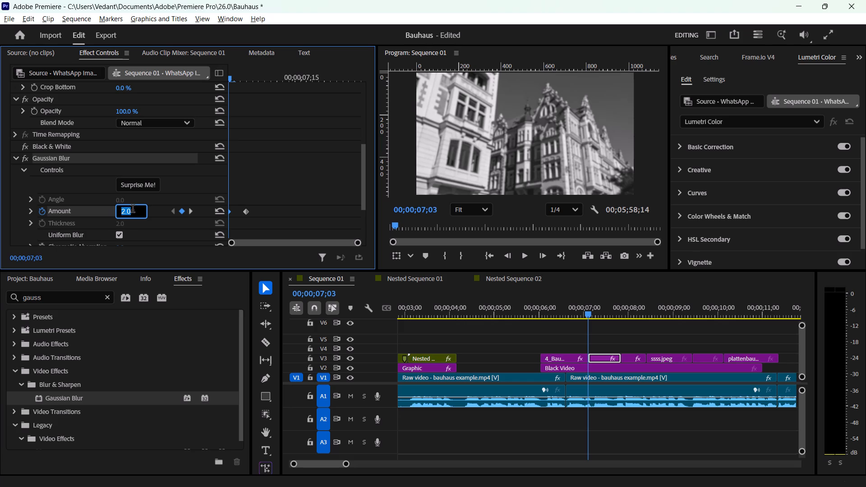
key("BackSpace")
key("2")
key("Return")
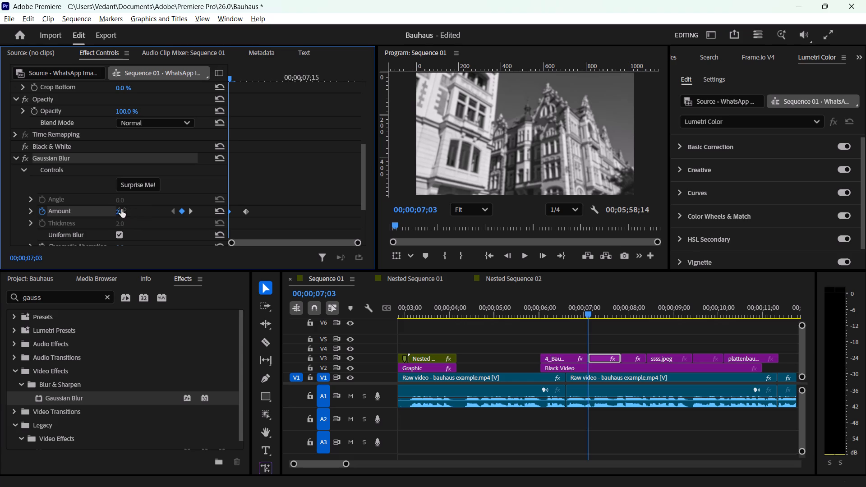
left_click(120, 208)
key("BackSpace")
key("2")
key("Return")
Set the Gaussian Blur Amount keyframe at 00;00;07;03 to 1.0.
left_click(126, 214)
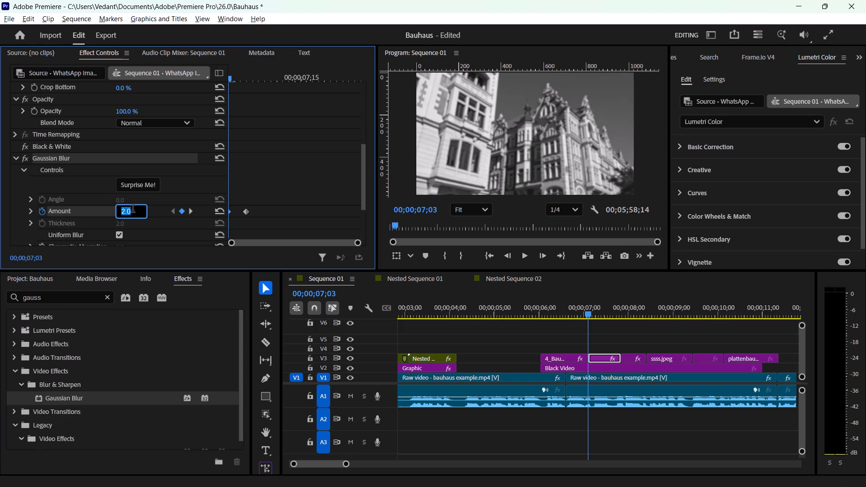
key("BackSpace")
key("1")
key("Return")
Review the softened blur reveal on the WhatsApp Image clip, playing it and stepping frame by frame from 00;00;07;03 into the following photo.
left_click(601, 455)
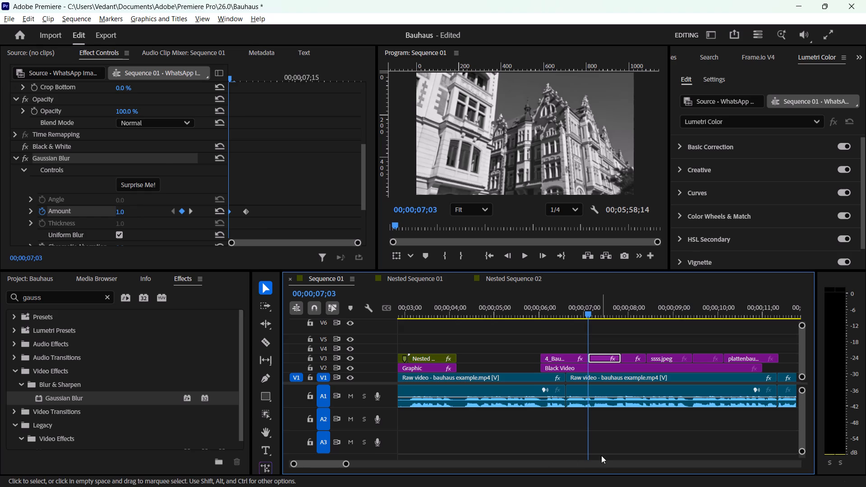
key("space")
key("space")
left_click_drag(599, 311, 591, 311)
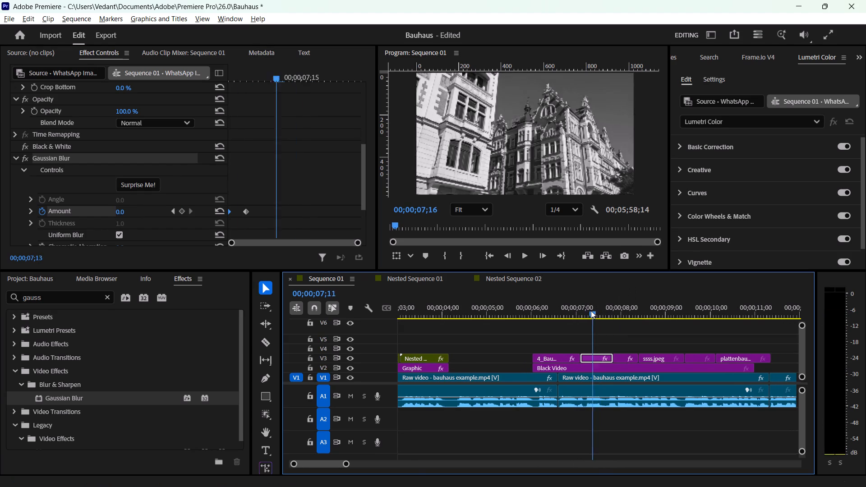
left_click_drag(591, 311, 598, 308)
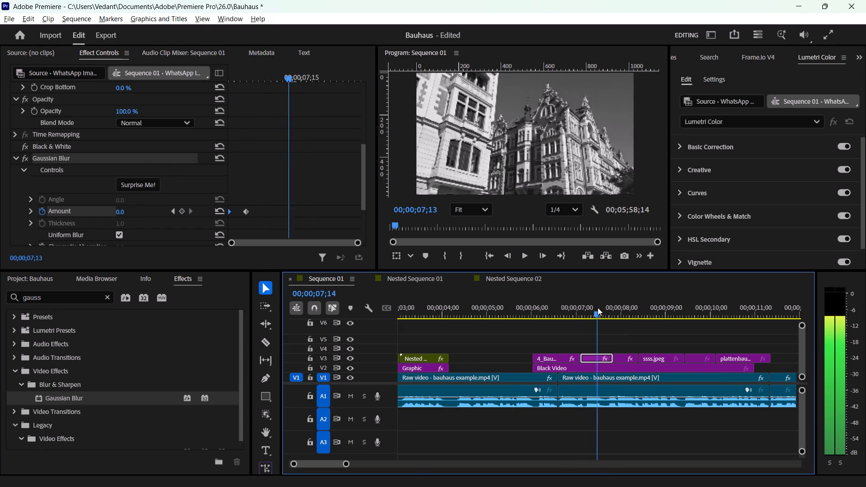
left_click_drag(598, 308, 587, 308)
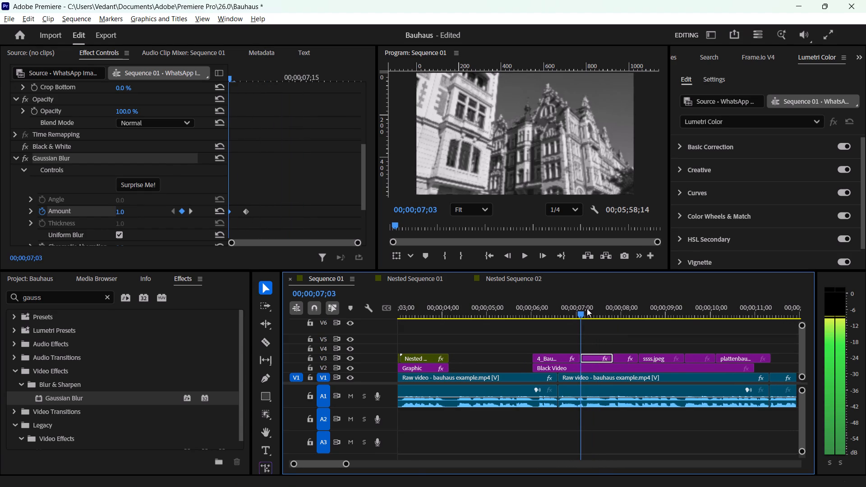
left_click_drag(587, 308, 587, 308)
key("Right")
key("Right")
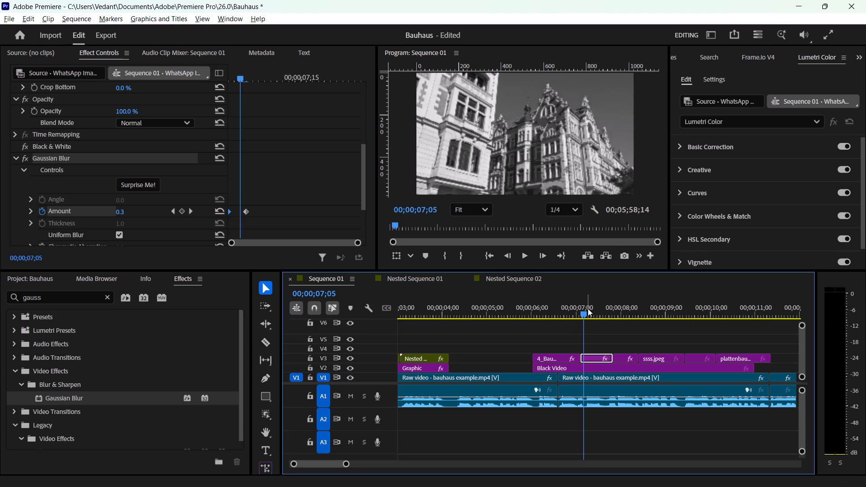
key("Right")
key("Right")
key("Right")
key("Right")
key("Right")
key("Right")
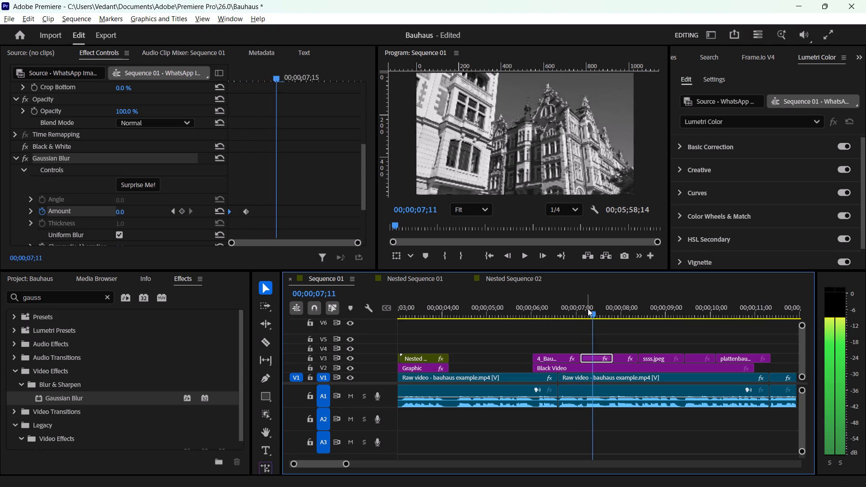
key("Right")
key("Right")
key("Right")
key("Right")
key("Right")
key("Right")
key("Right")
key("Right")
key("Right")
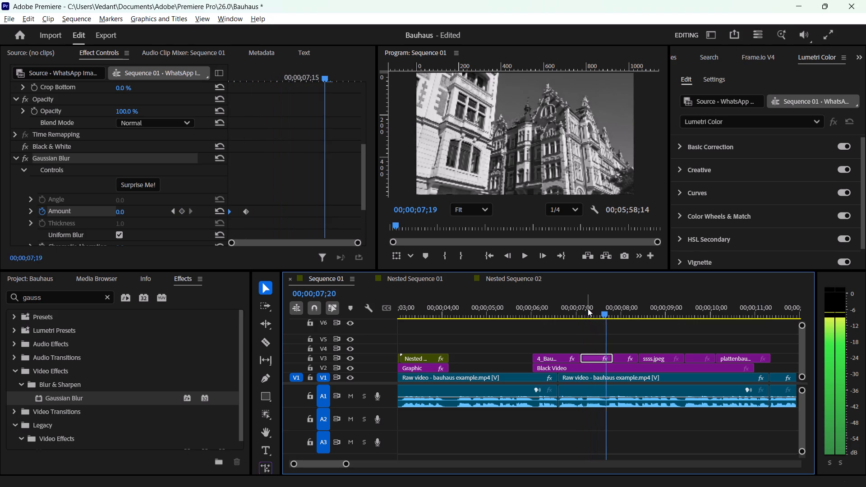
key("Right")
key("Right")
key("Right")
key("Right")
key("Right")
key("Right")
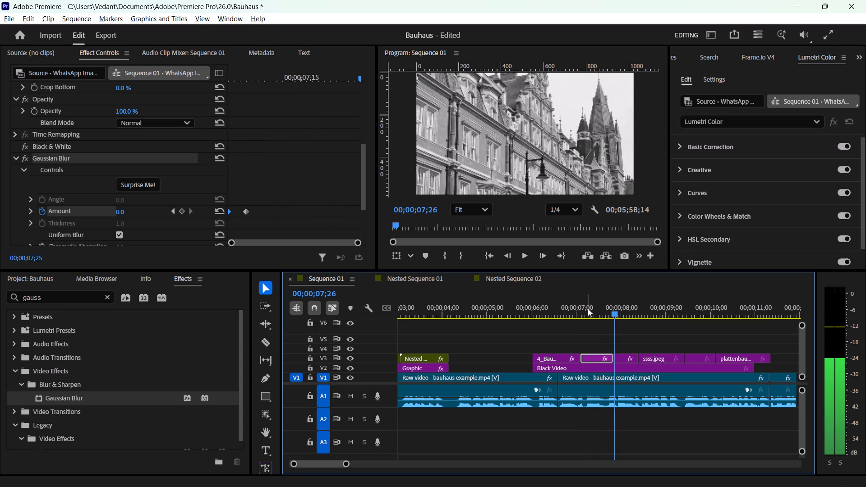
key("Right")
key("Right")
key("Right")
key("Right")
key("Right")
key("Left")
key("Left")
key("Left")
key("Left")
key("Left")
key("Left")
key("Left")
key("Left")
key("Left")
key("Left")
key("Left")
key("Left")
key("Left")
key("Left")
key("Left")
key("Left")
key("Left")
key("Left")
key("Left")
key("Left")
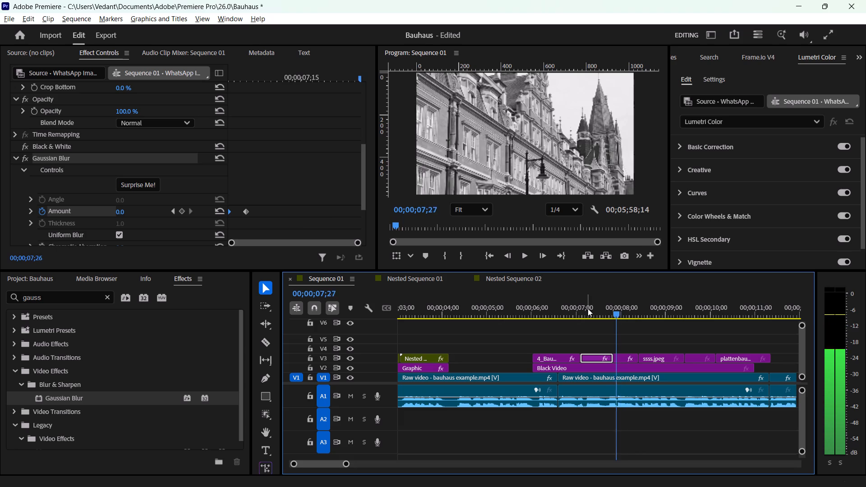
key("Left")
key("Left")
key("Left")
key("Left")
key("Left")
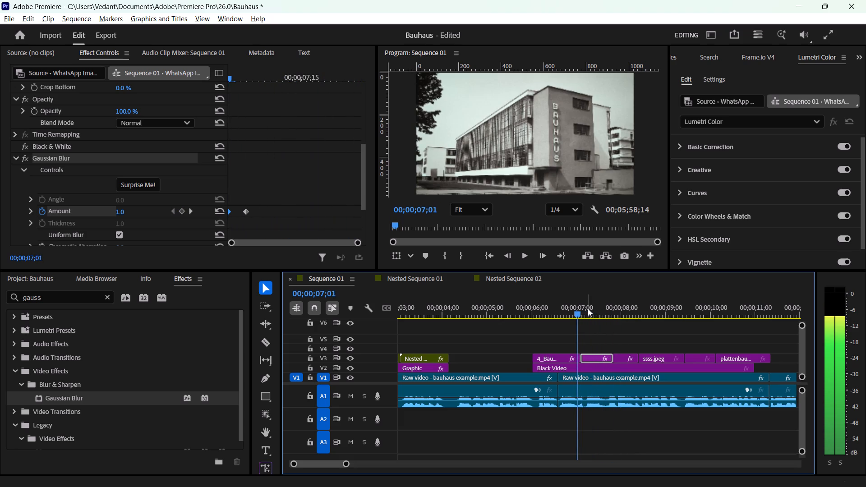
Move the clip's second Gaussian Blur Amount keyframe a few frames later to lengthen the blur reveal.
key("Right")
key("Right")
key("Right")
key("Right")
key("Right")
key("Right")
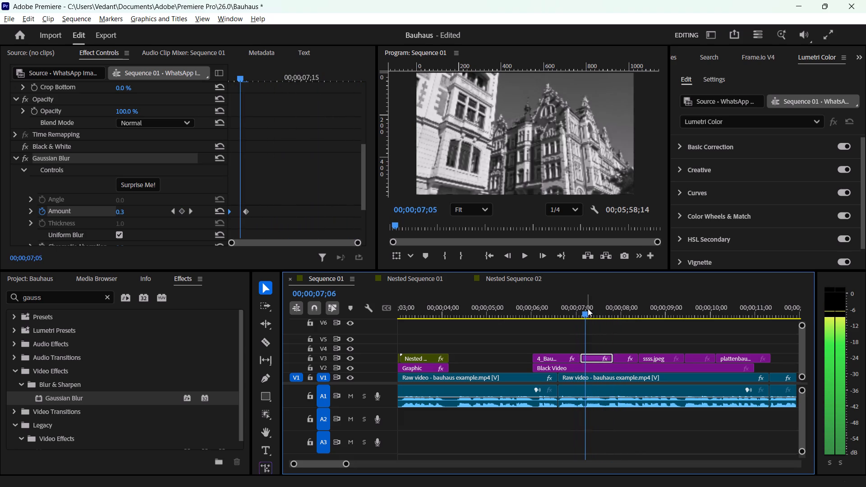
key("Right")
left_click_drag(247, 211, 266, 209)
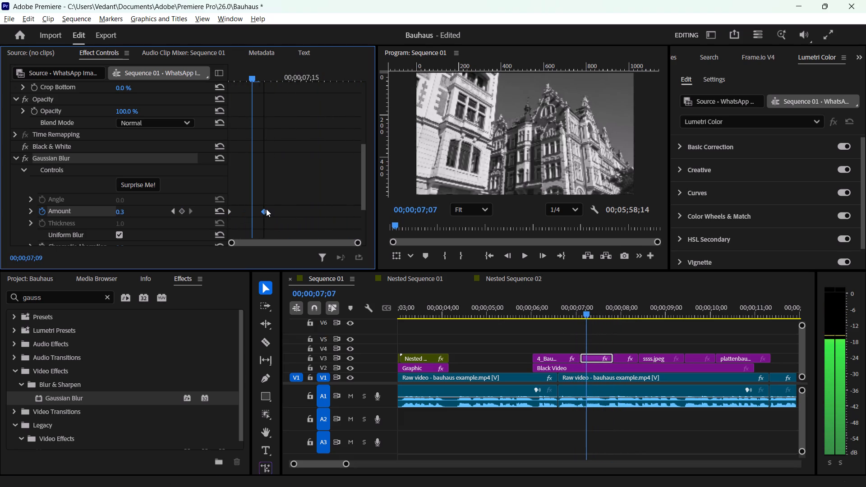
Play back the lengthened Gaussian Blur reveal from the start of the WhatsApp Image clip.
left_click_drag(266, 209, 267, 209)
left_click_drag(248, 77, 218, 79)
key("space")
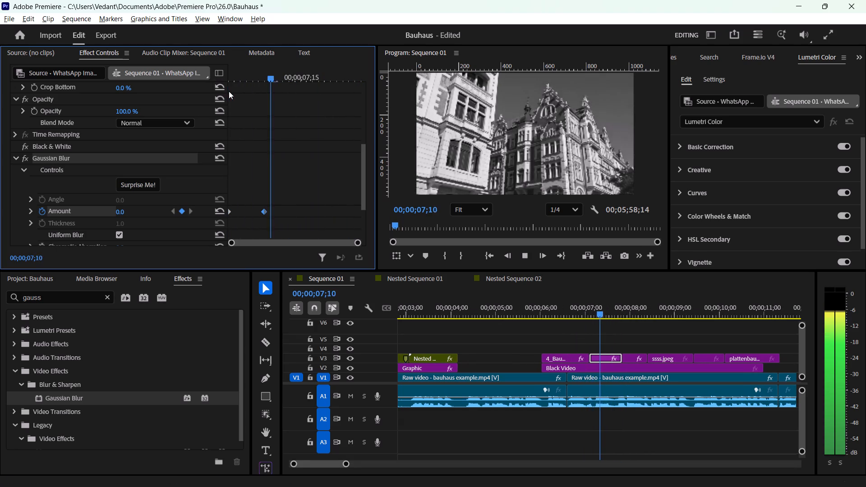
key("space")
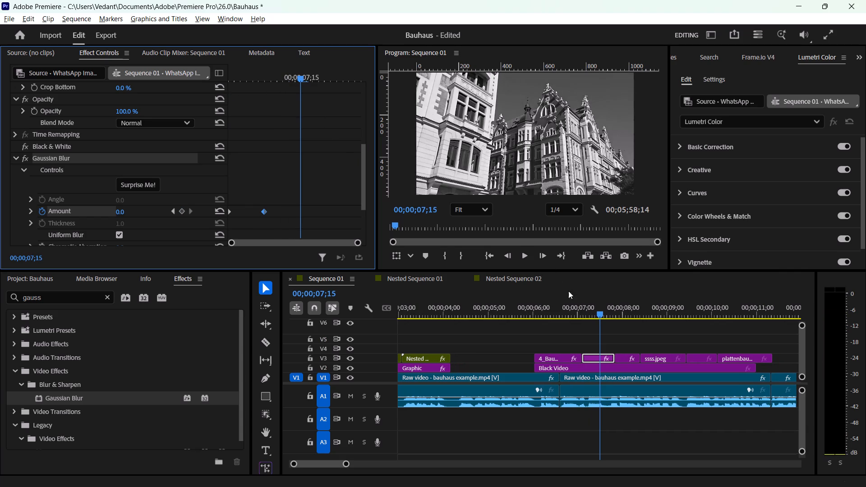
Move the clip's second Gaussian Blur Amount keyframe back to 00;00;07;07 to shorten the blur reveal.
left_click_drag(303, 73, 285, 72)
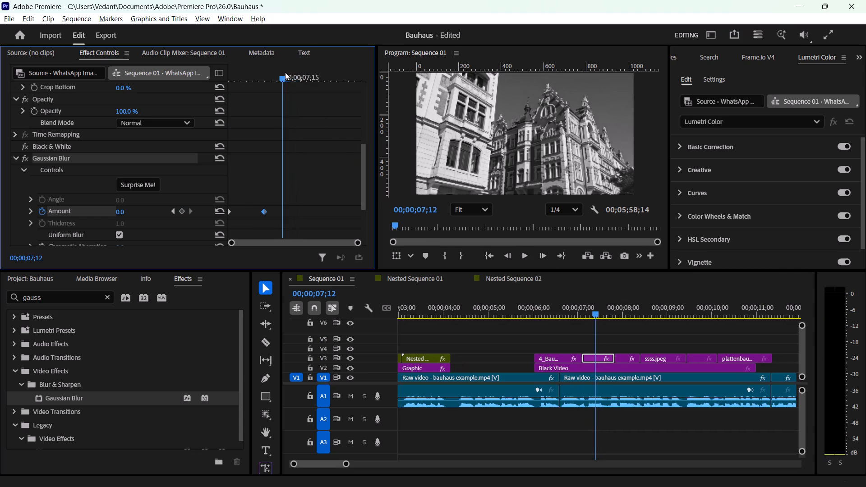
left_click_drag(285, 72, 255, 72)
left_click_drag(262, 211, 252, 208)
left_click(276, 202)
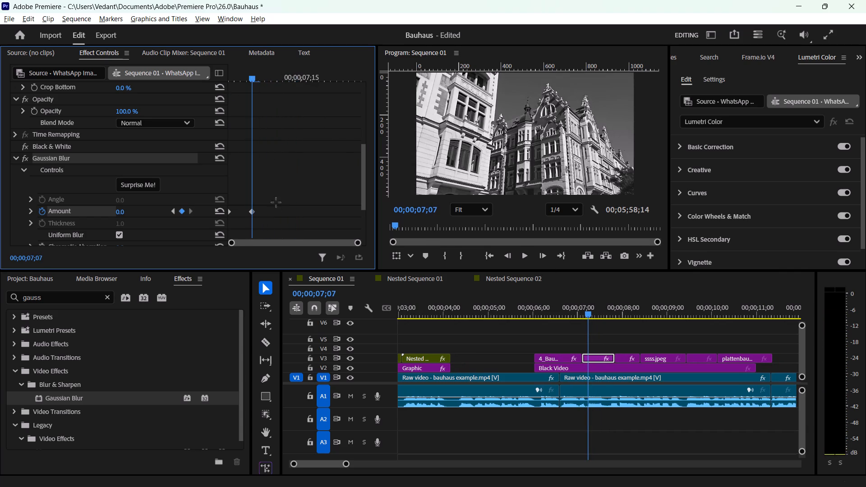
Animate the WhatsApp Image clip's Scale with keyframes of 100.0 at 00;00;07;03 and 00;00;07;07.
left_click_drag(252, 78, 225, 76)
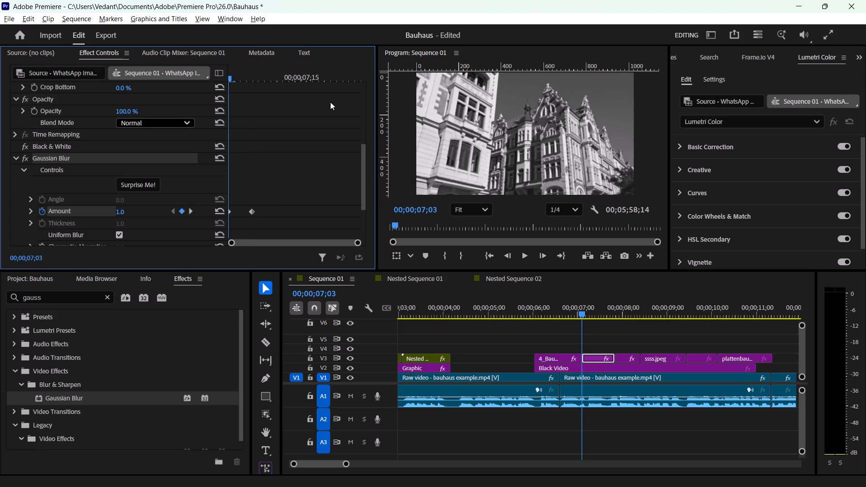
scroll(308, 107, "up", 12)
scroll(37, 131, "up", 3)
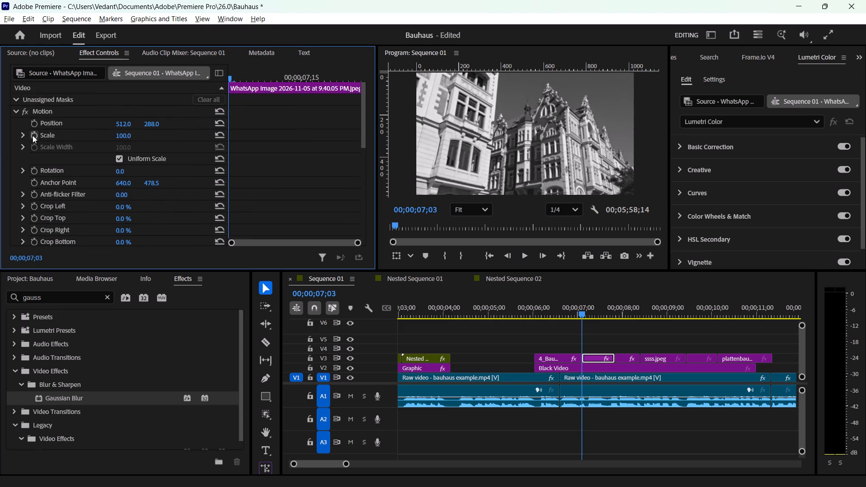
left_click(35, 134)
left_click_drag(230, 74, 239, 74)
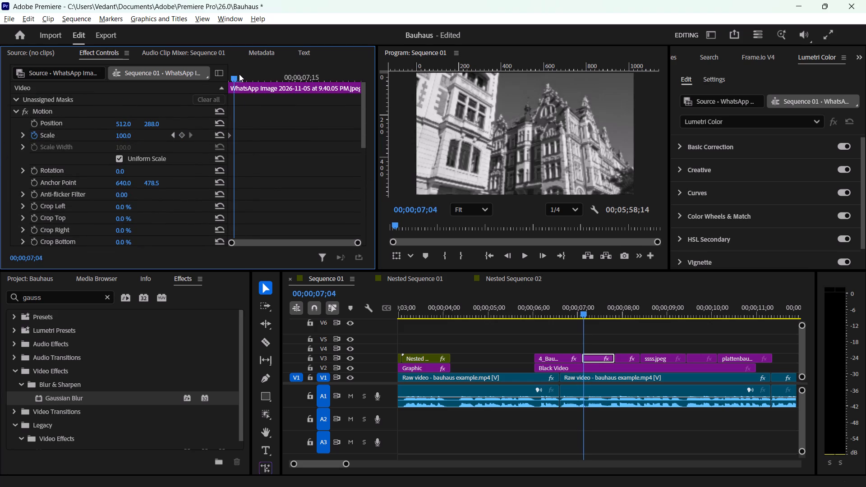
left_click_drag(239, 74, 252, 77)
left_click(183, 138)
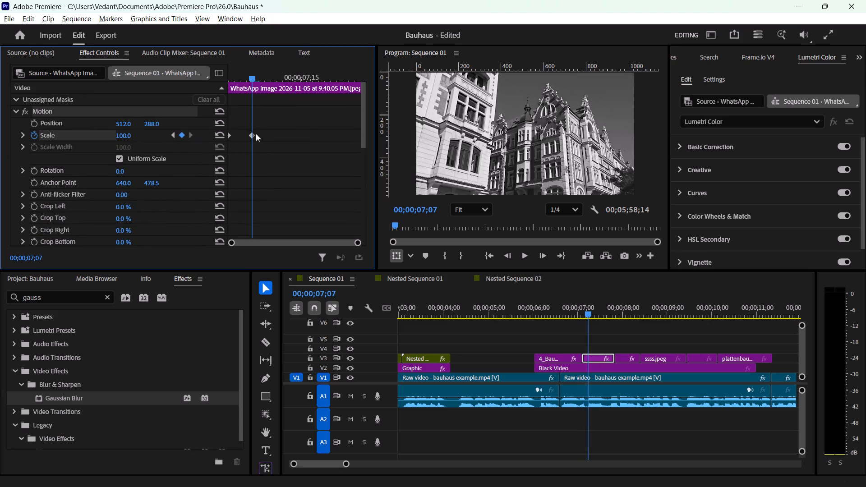
Set the Scale keyframe at 00;00;07;07 to 110.
left_click(253, 134)
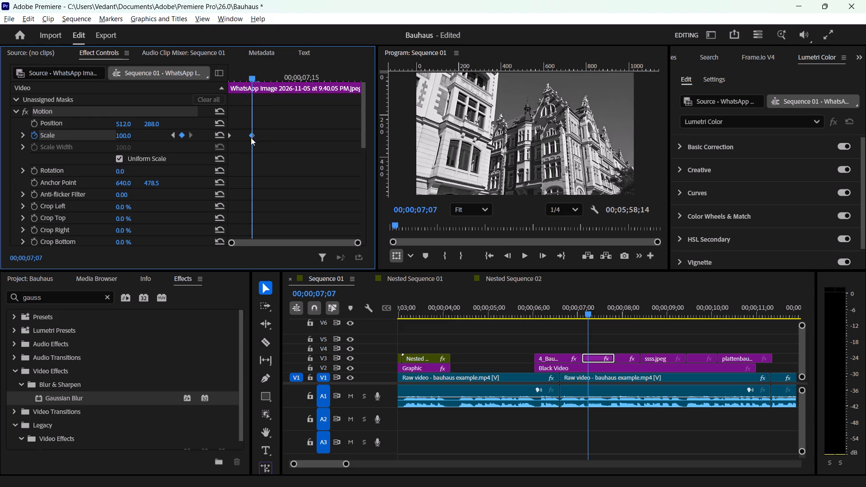
left_click(125, 137)
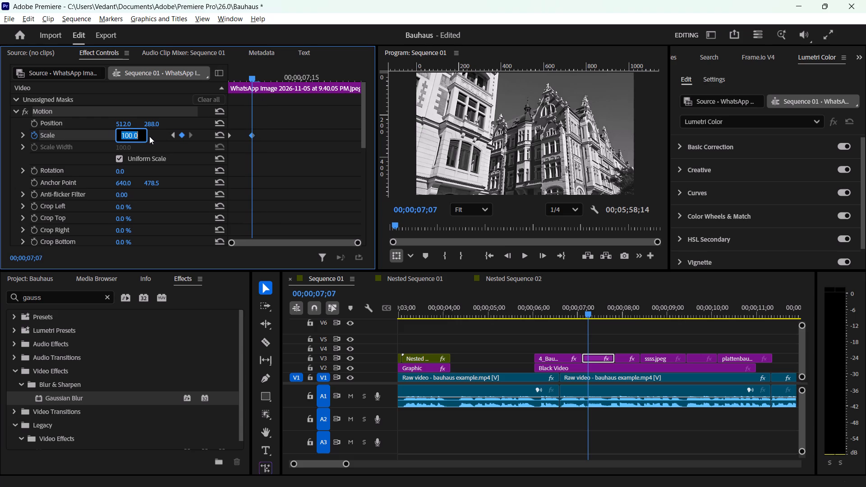
key("BackSpace")
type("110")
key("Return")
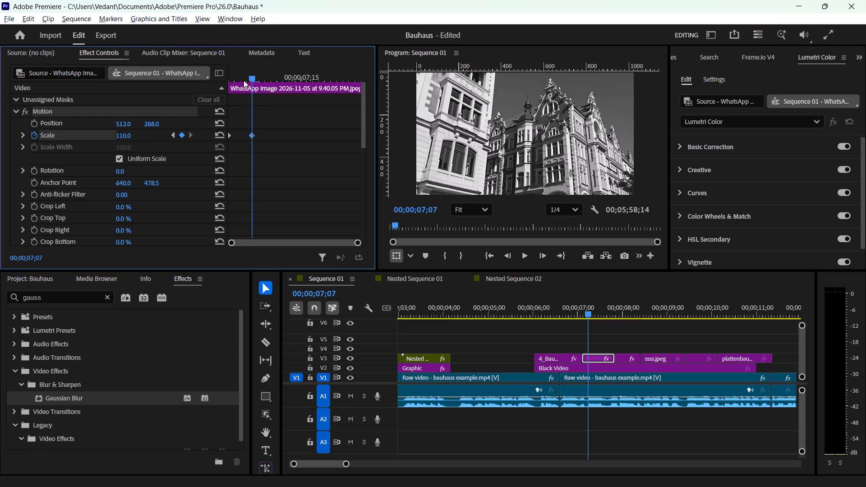
Return to the Scale keyframe at 00;00;07;07 and open its value for editing.
left_click(249, 79)
left_click(252, 138)
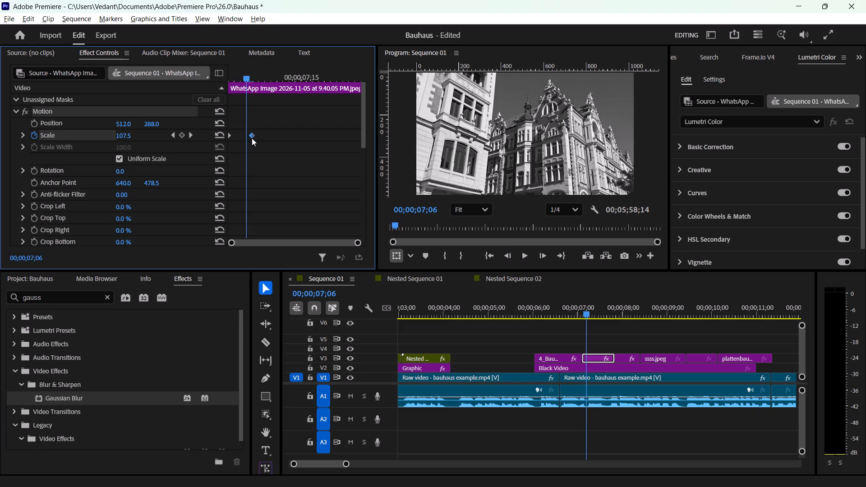
left_click(190, 136)
left_click(124, 136)
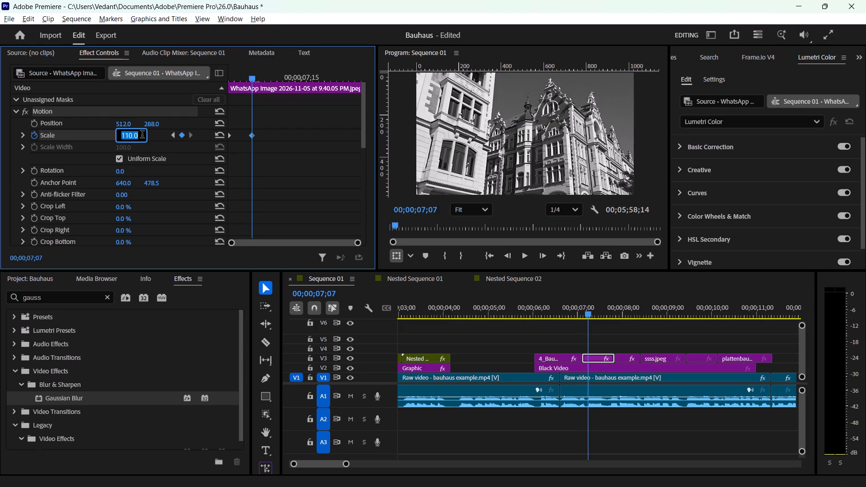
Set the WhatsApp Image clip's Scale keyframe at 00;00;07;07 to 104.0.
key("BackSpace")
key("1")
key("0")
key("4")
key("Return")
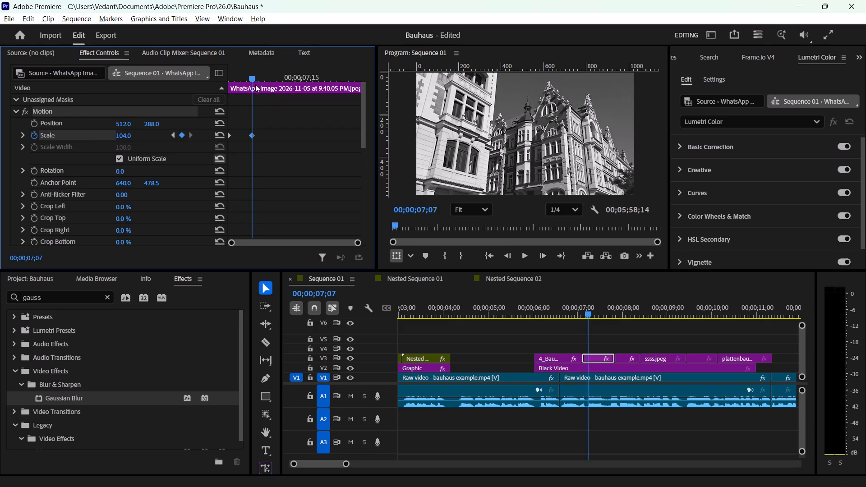
Move the clip's second Scale keyframe from 00;00;07;07 to the end of the clip and play the zoom.
left_click_drag(254, 82, 226, 79)
left_click_drag(249, 78, 220, 78)
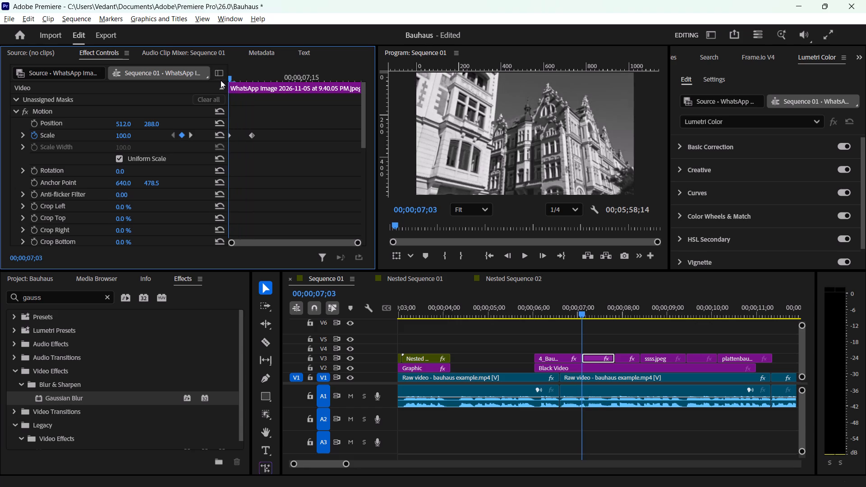
left_click_drag(254, 136, 378, 137)
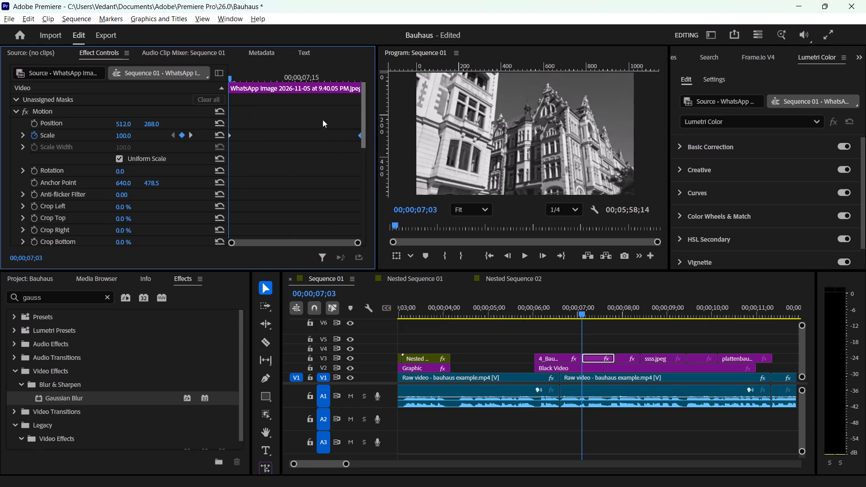
key("space")
key("space")
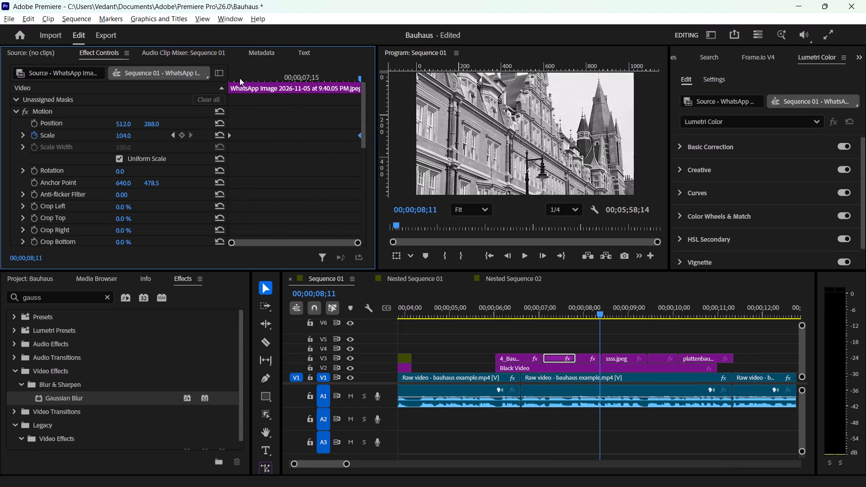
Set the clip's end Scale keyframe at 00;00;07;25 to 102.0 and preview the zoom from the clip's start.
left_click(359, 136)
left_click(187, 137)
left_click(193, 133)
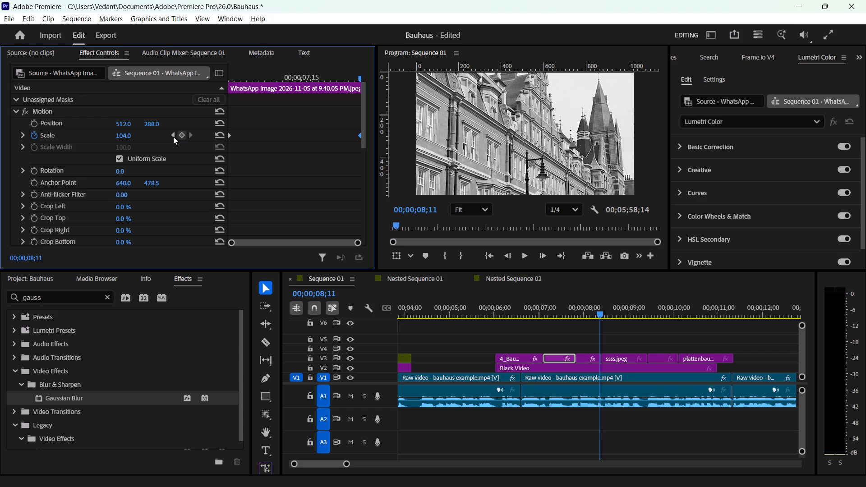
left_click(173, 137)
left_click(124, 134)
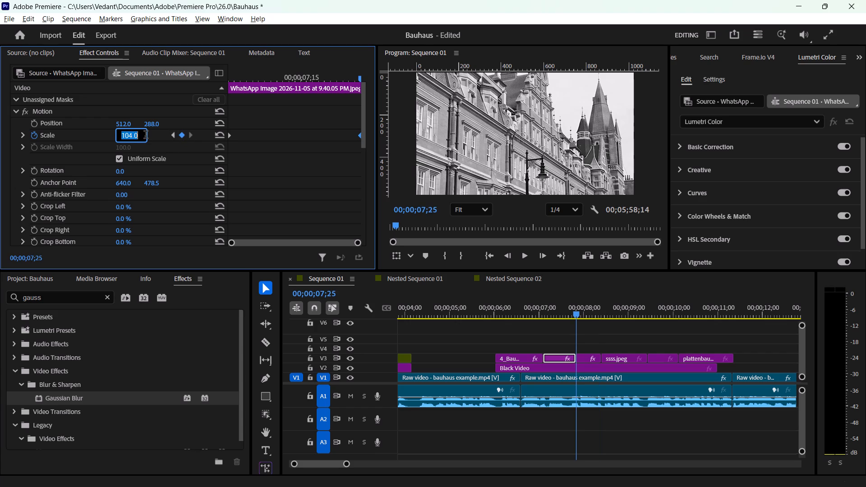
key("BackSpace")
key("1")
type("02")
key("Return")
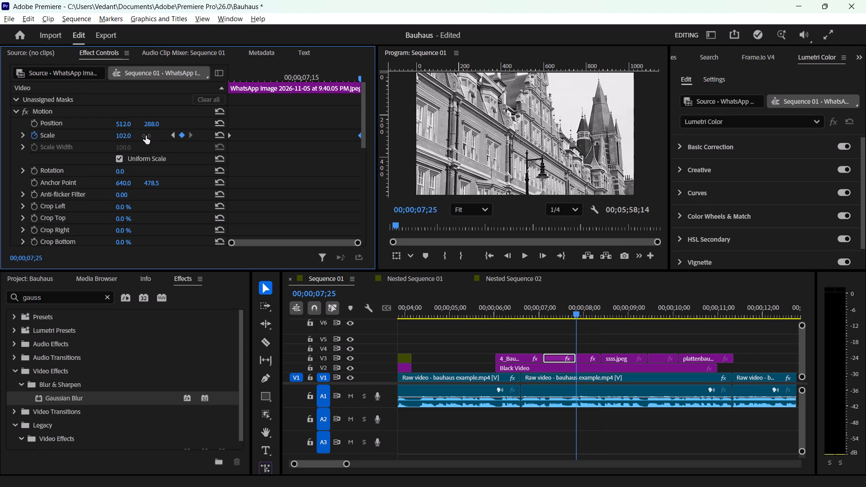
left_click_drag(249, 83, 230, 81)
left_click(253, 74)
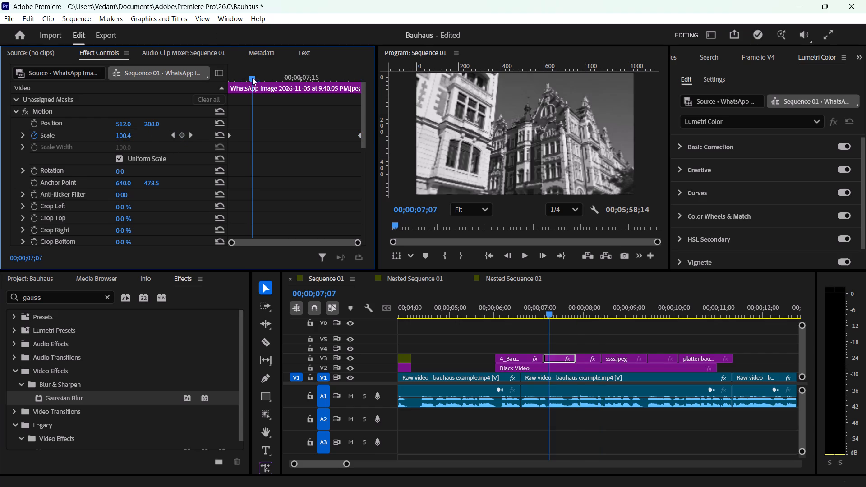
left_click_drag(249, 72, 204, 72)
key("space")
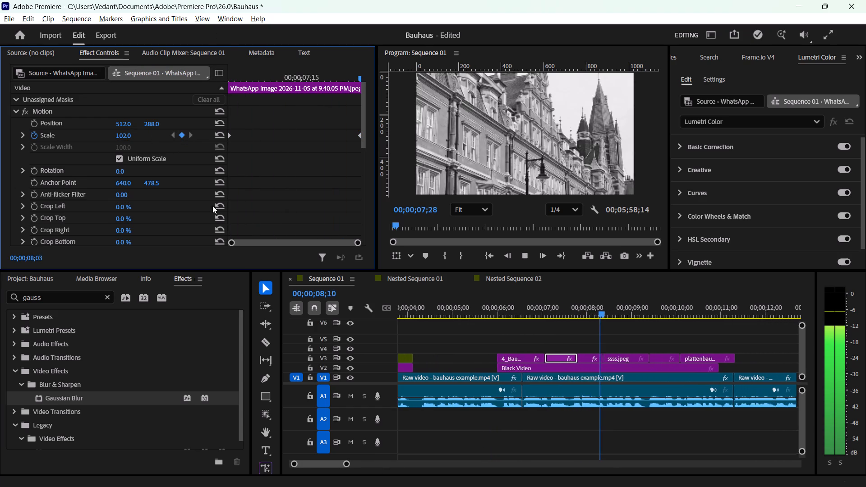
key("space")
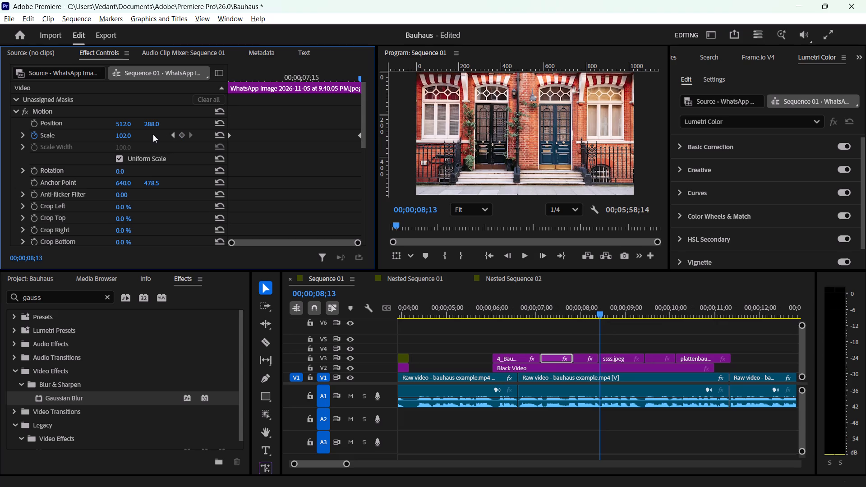
Set the clip's end Scale keyframe at 00;00;07;25 to 101.0.
left_click(171, 137)
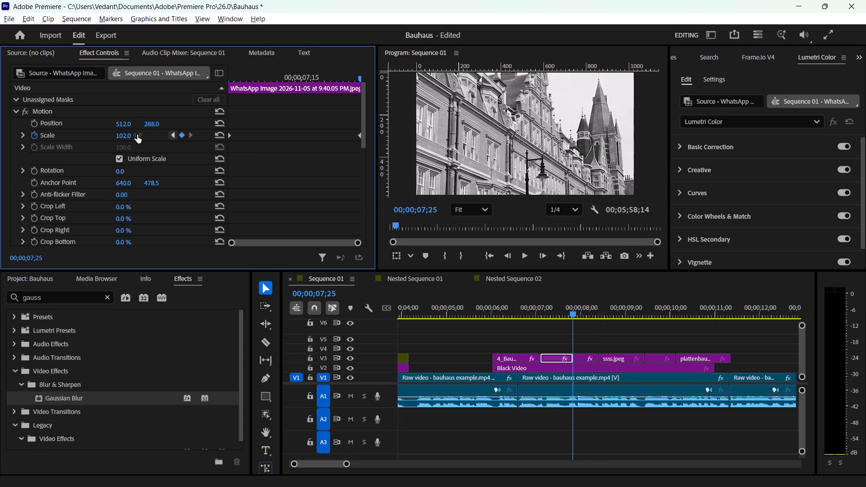
left_click(130, 136)
key("BackSpace")
type("101")
key("Return")
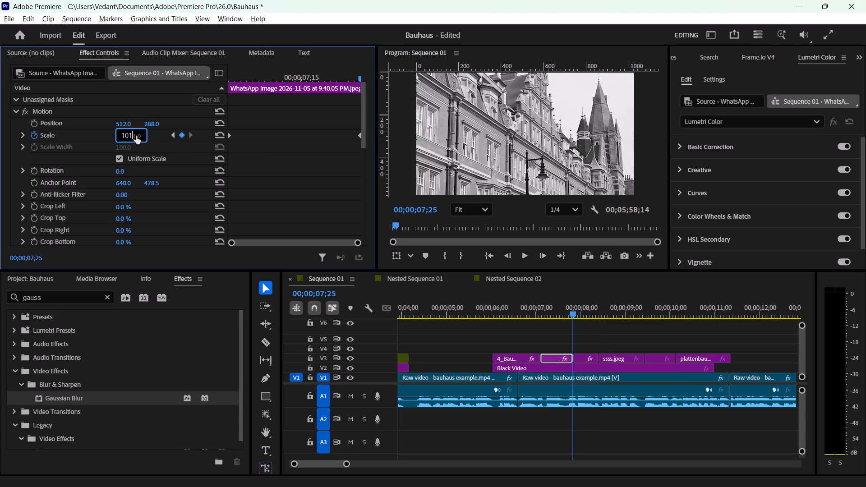
Play the clip from 00;00;07;03 and again from 00;00;06;23, checking the zoom, the blur reveal and the cut from the preceding photo.
left_click_drag(276, 82, 188, 79)
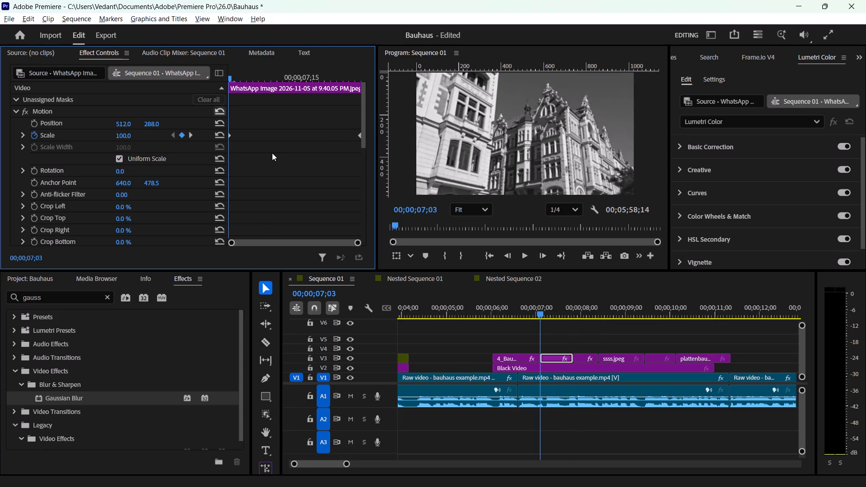
key("space")
key("space")
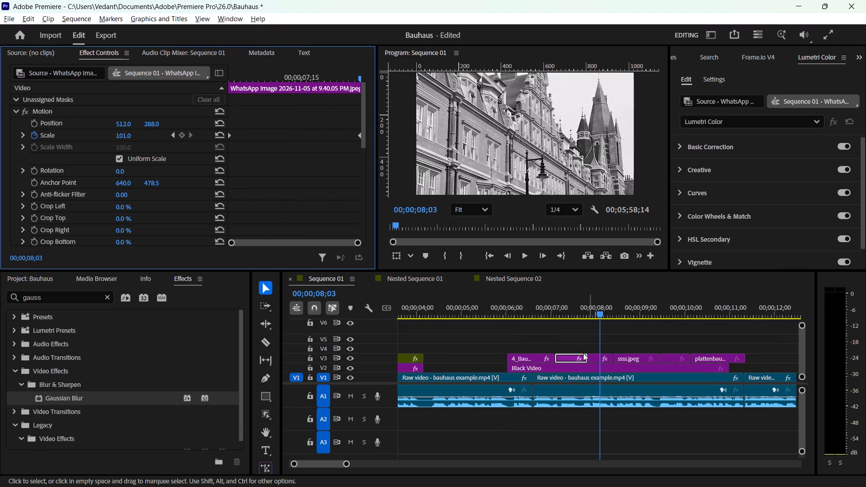
left_click_drag(602, 309, 542, 306)
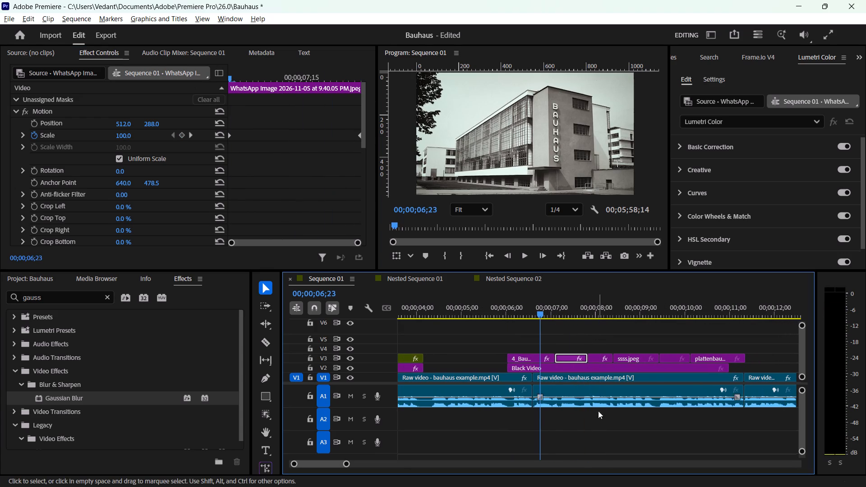
left_click(597, 423)
key("space")
key("space")
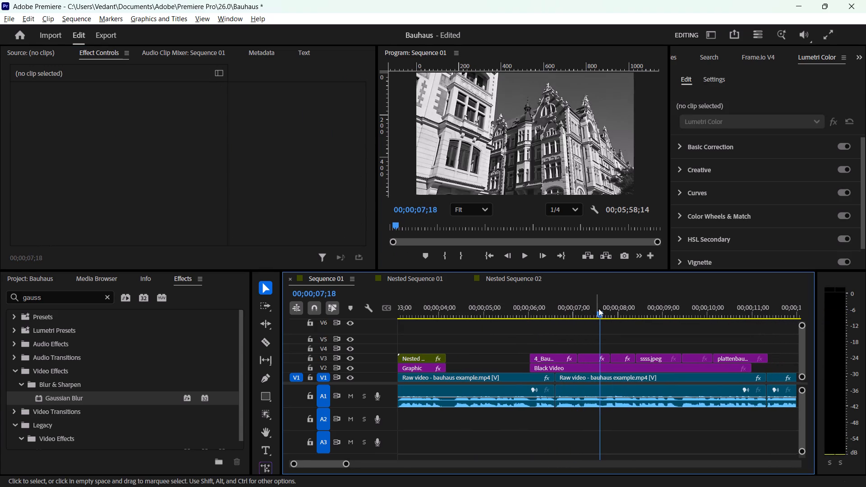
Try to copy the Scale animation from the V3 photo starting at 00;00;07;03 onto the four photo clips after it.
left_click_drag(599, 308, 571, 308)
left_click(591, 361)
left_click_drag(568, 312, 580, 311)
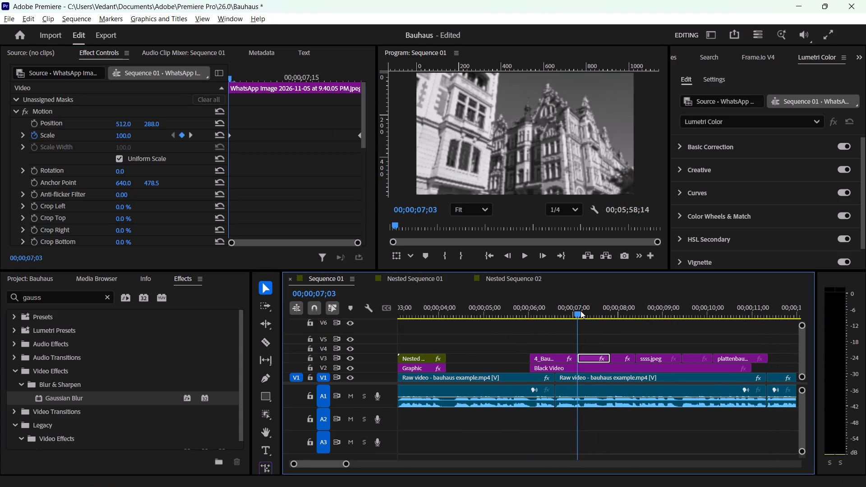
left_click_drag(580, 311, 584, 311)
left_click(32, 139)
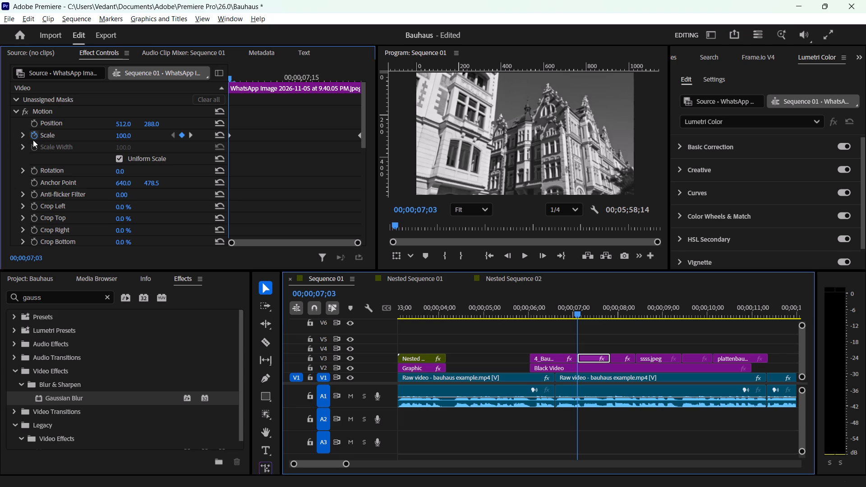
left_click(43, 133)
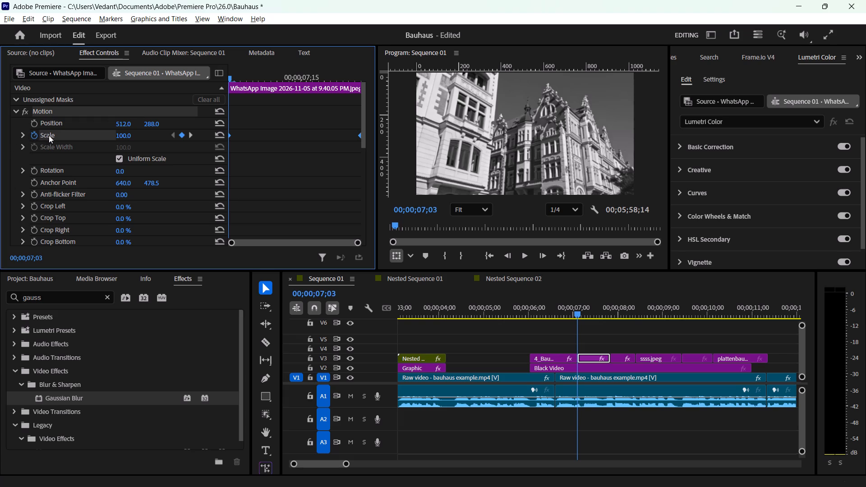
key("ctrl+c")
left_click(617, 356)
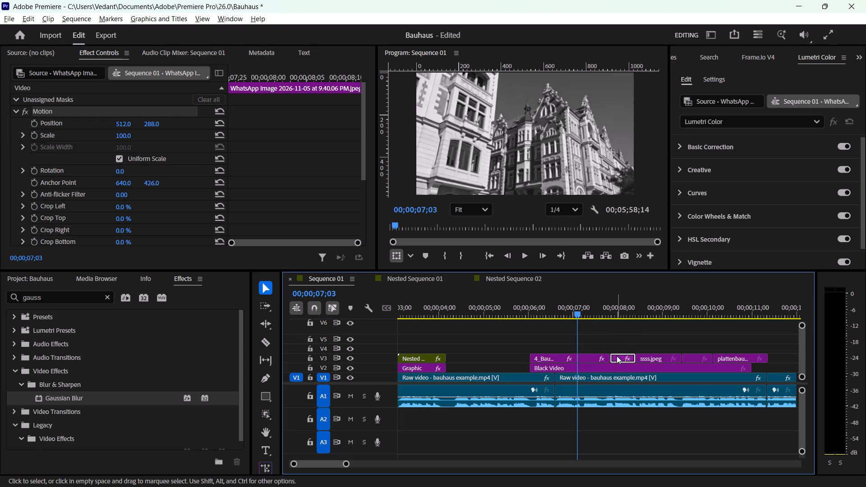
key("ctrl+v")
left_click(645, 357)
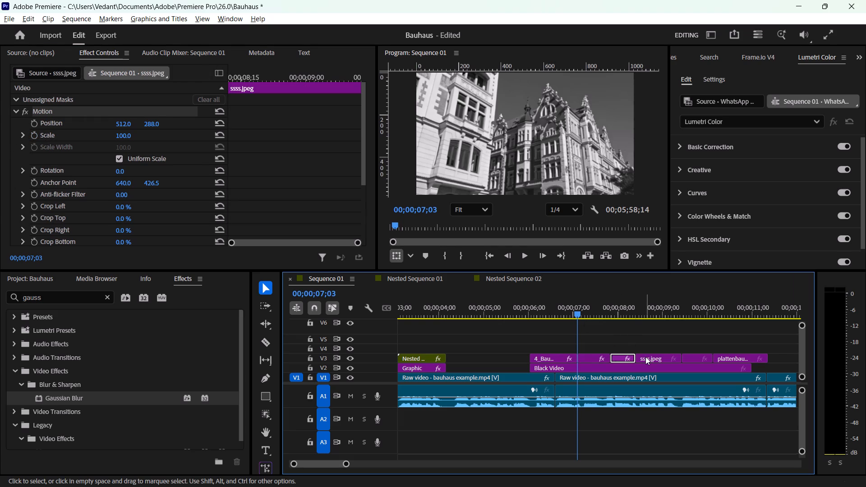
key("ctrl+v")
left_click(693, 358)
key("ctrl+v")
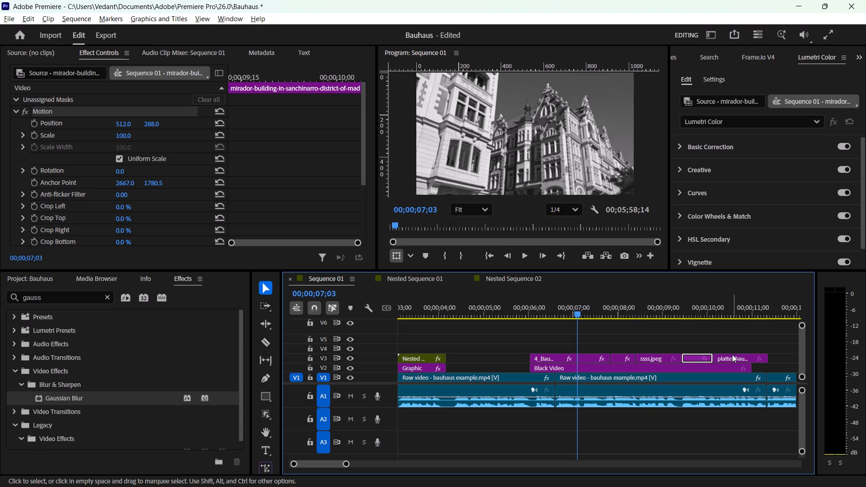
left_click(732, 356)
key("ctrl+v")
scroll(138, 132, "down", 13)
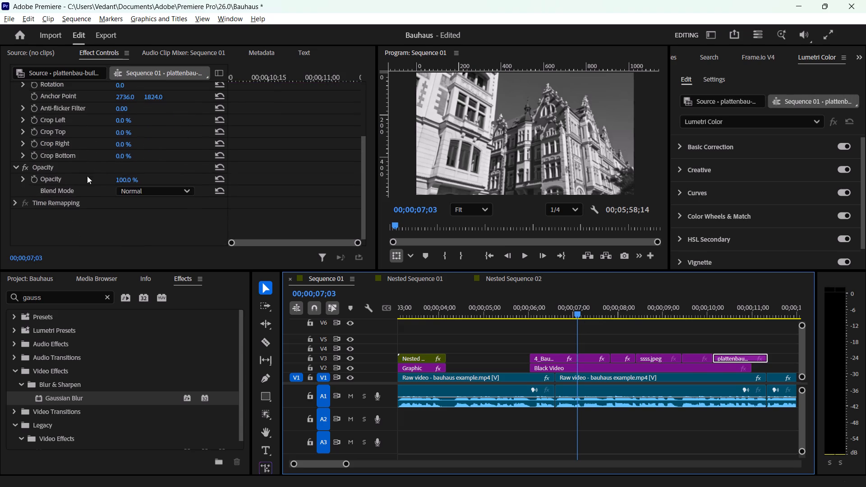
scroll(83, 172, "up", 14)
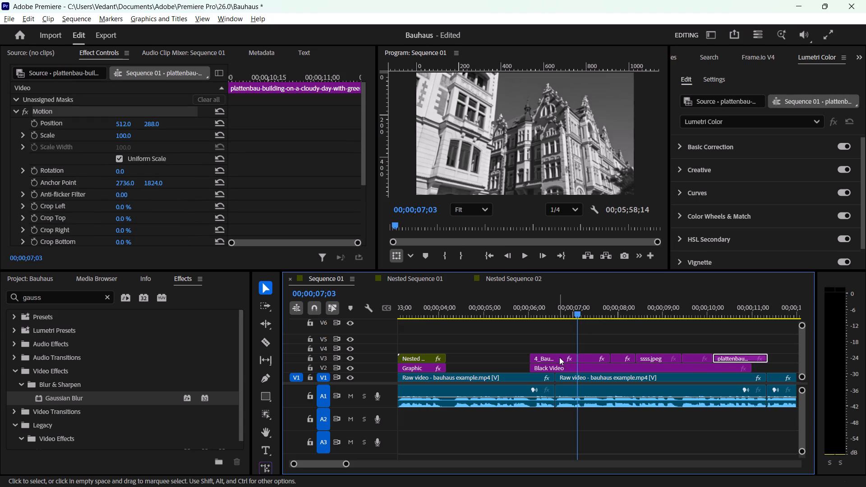
Copy the animated Gaussian Blur from the photo at 00;00;07;03 to the next V3 photo, ssss.jpeg, the mirador-building and the plattenbau-building clips.
left_click(559, 357)
scroll(86, 158, "down", 11)
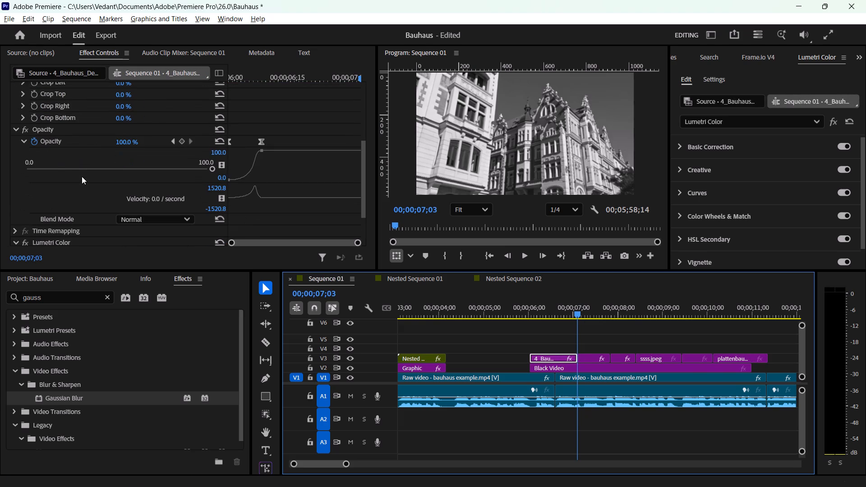
scroll(75, 204, "down", 5)
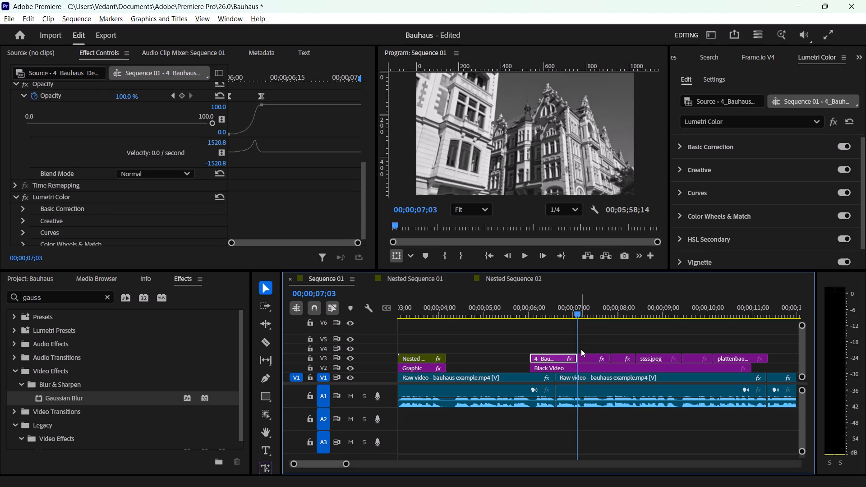
left_click(586, 357)
scroll(64, 173, "down", 11)
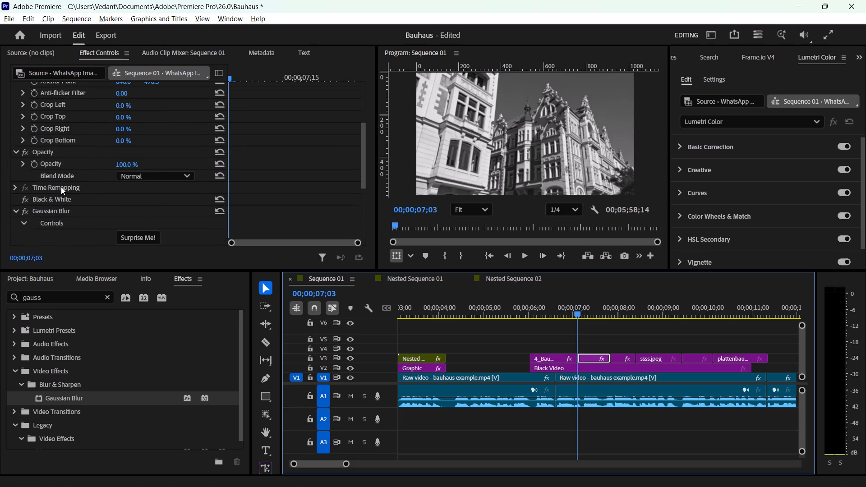
left_click(61, 187)
key("ctrl+c")
left_click(621, 361)
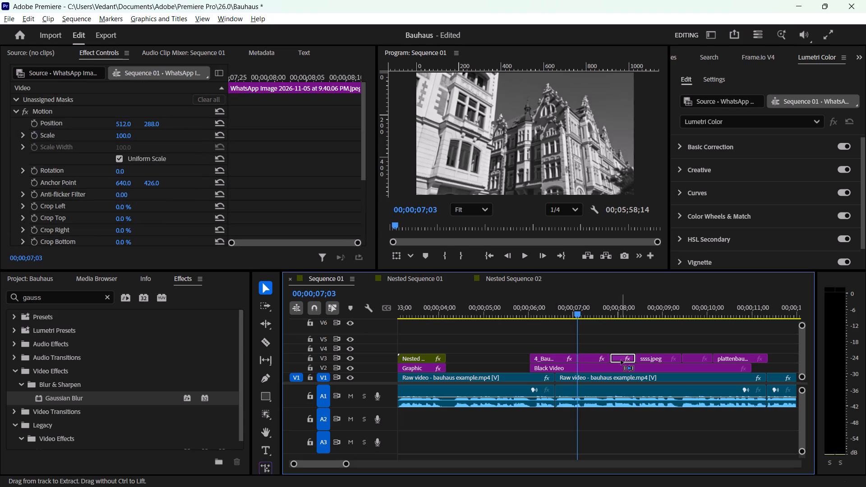
key("ctrl+v")
left_click(654, 357)
key("ctrl+v")
left_click(689, 359)
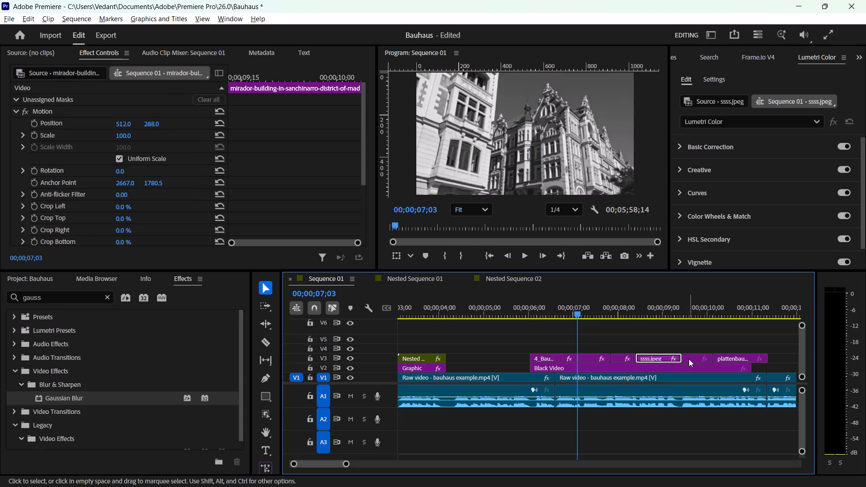
key("ctrl+v")
left_click(736, 355)
key("ctrl+v")
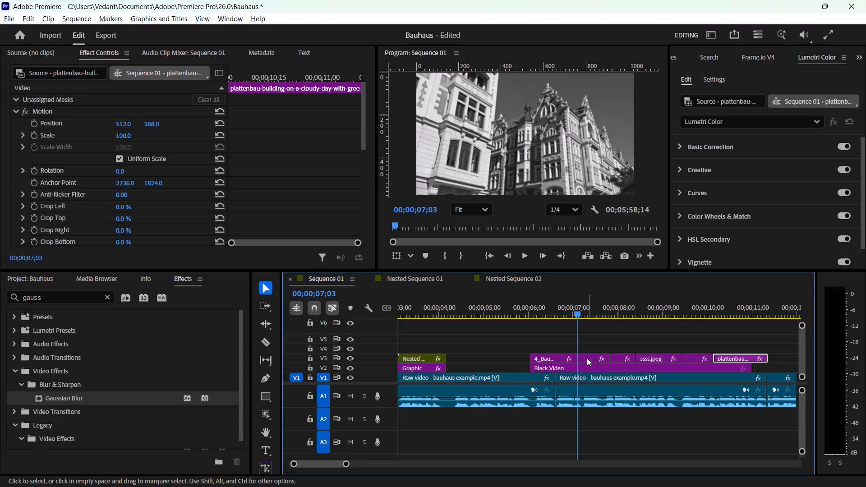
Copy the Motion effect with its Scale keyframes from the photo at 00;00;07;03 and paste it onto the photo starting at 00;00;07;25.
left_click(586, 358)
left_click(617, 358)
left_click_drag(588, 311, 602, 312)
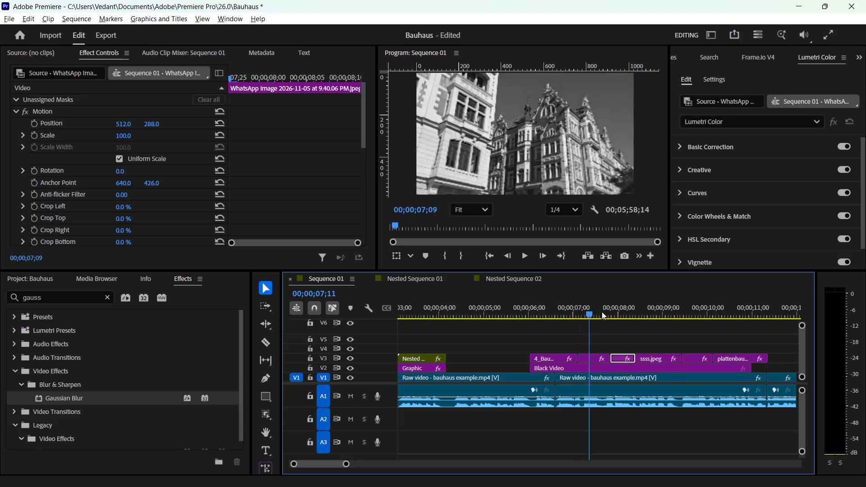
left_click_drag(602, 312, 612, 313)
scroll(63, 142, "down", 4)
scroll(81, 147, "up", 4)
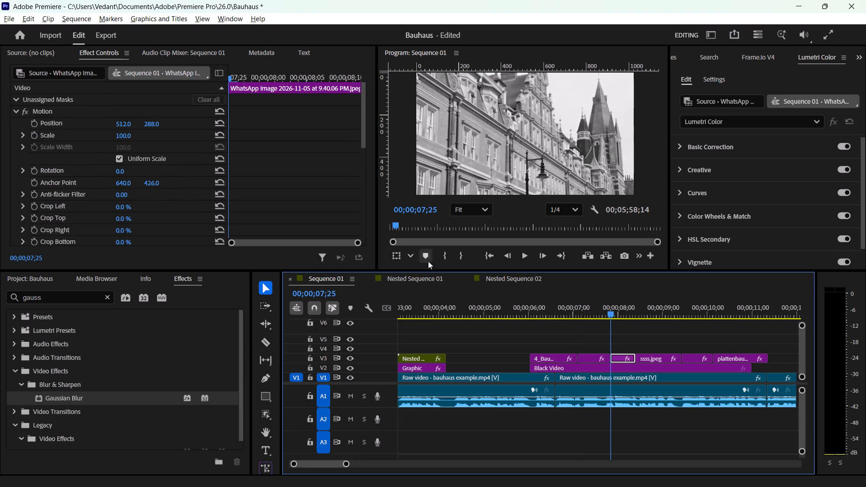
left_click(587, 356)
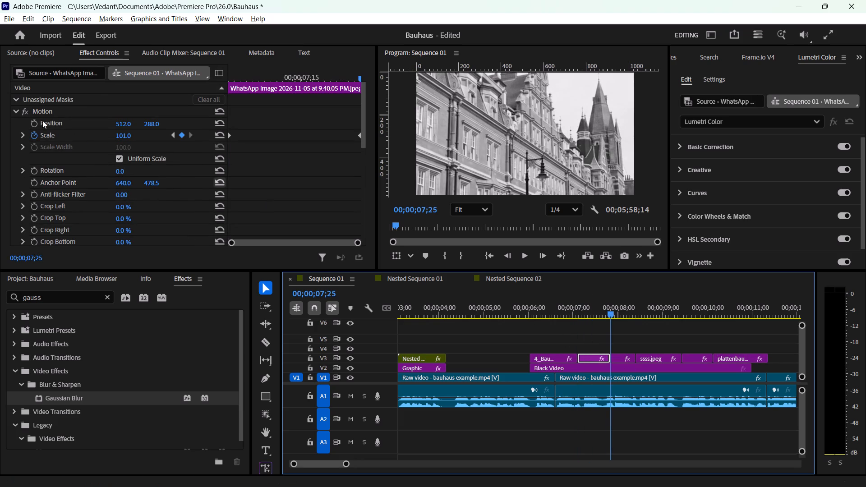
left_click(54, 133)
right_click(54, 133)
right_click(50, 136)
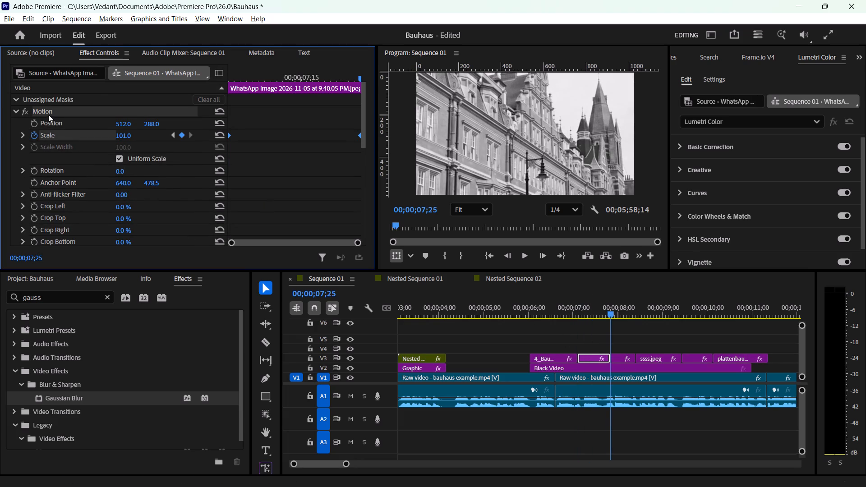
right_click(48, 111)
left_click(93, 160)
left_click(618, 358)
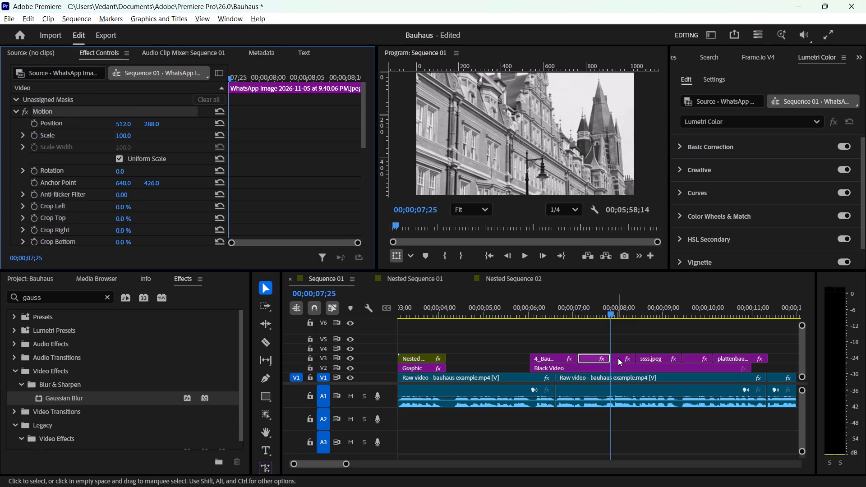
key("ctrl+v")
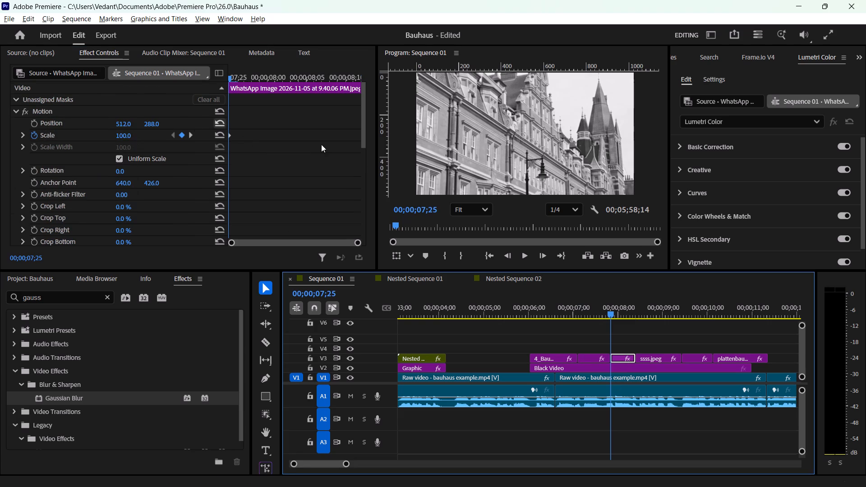
Scrub the photo from 00;00;07;25 to its end, checking the pasted Scale zoom and keyframe placement.
scroll(319, 147, "down", 4)
left_click_drag(293, 239, 316, 239)
scroll(253, 116, "up", 6)
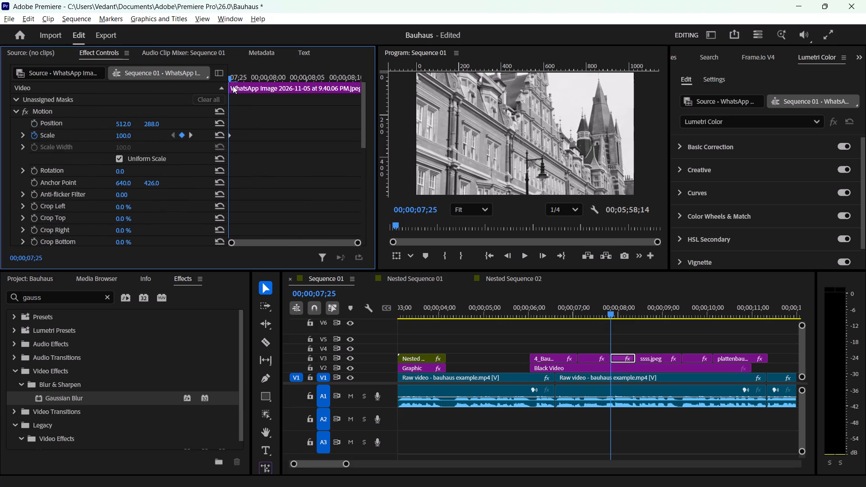
left_click_drag(232, 79, 369, 78)
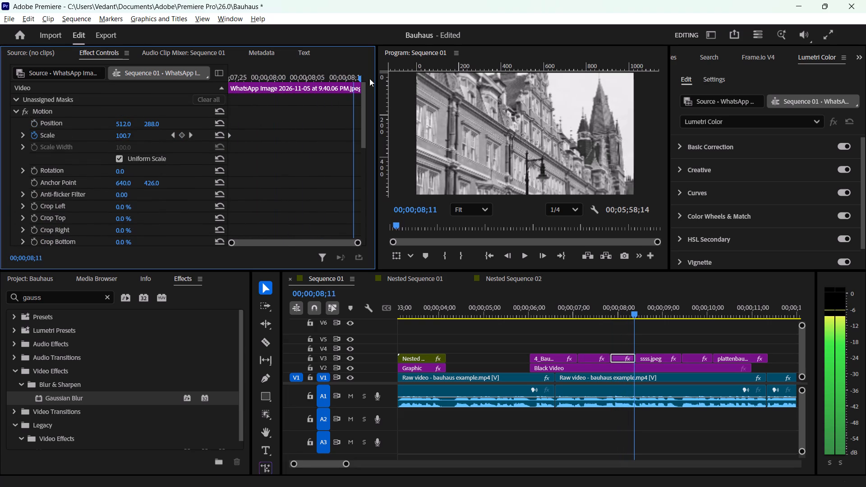
left_click_drag(369, 78, 353, 92)
left_click_drag(344, 76, 375, 73)
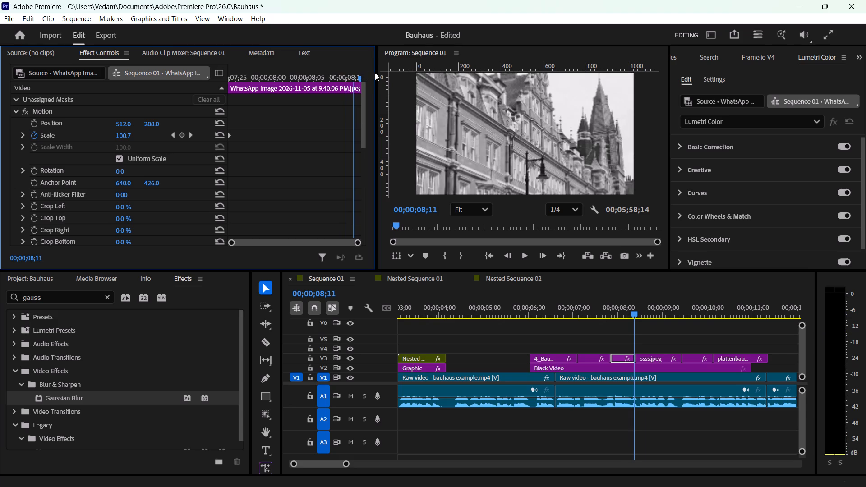
left_click_drag(375, 73, 375, 73)
left_click_drag(352, 78, 376, 79)
left_click_drag(330, 85, 362, 84)
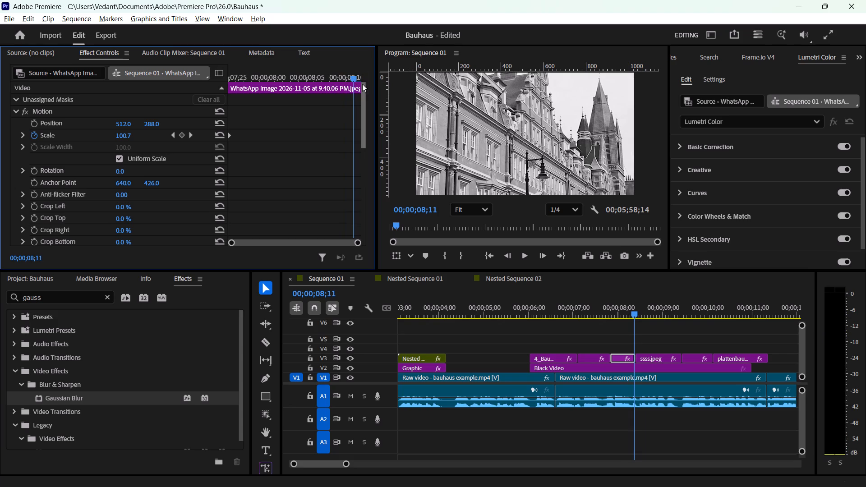
left_click_drag(353, 76, 359, 75)
left_click_drag(337, 77, 439, 83)
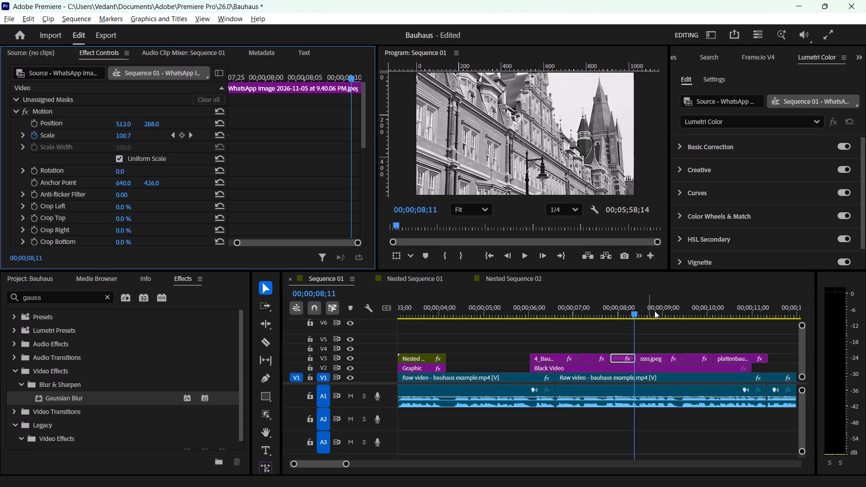
Save the Motion effect of the photo at 00;00;07;03 as a preset named "minimal scale" with type Scale.
left_click_drag(636, 309, 598, 315)
left_click(590, 360)
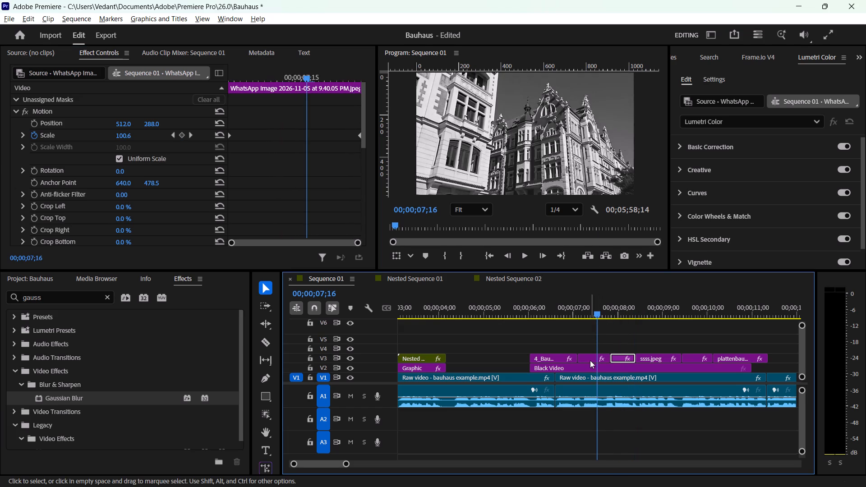
right_click(53, 137)
left_click(49, 138)
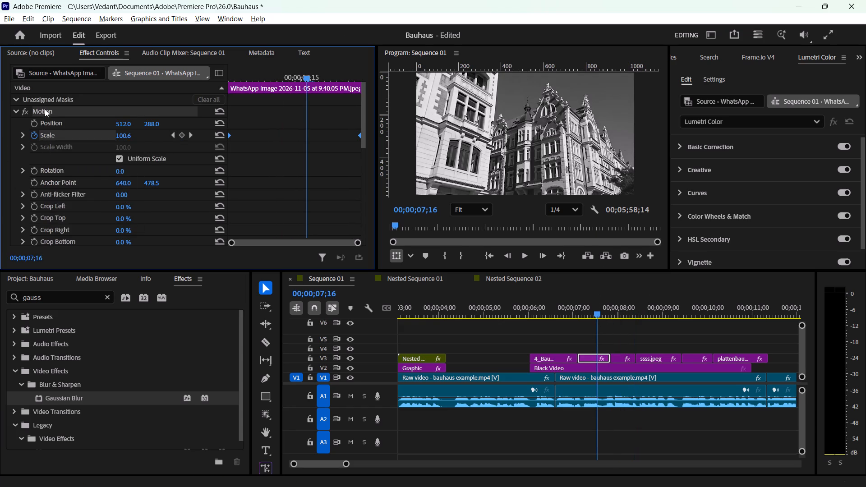
right_click(45, 109)
left_click(98, 128)
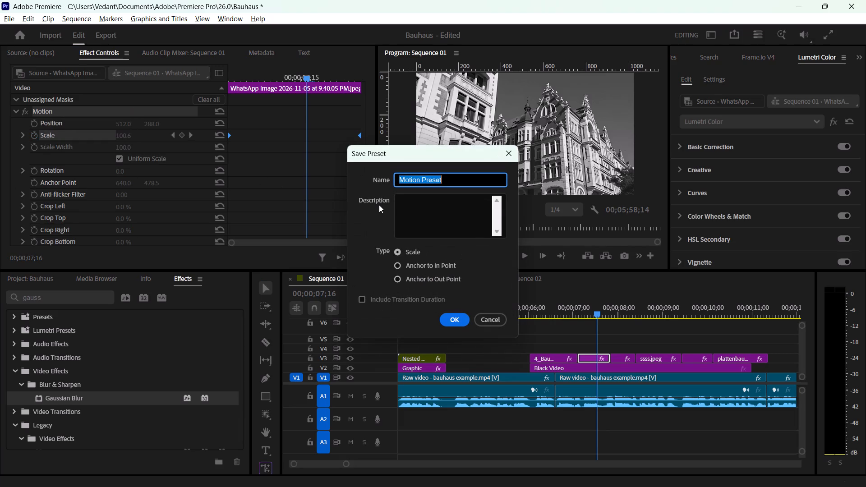
key("BackSpace")
type("min")
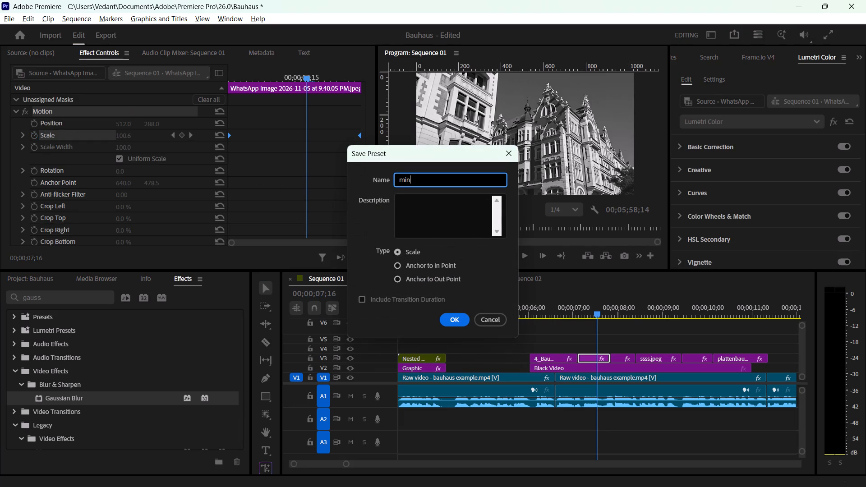
type("imal scale")
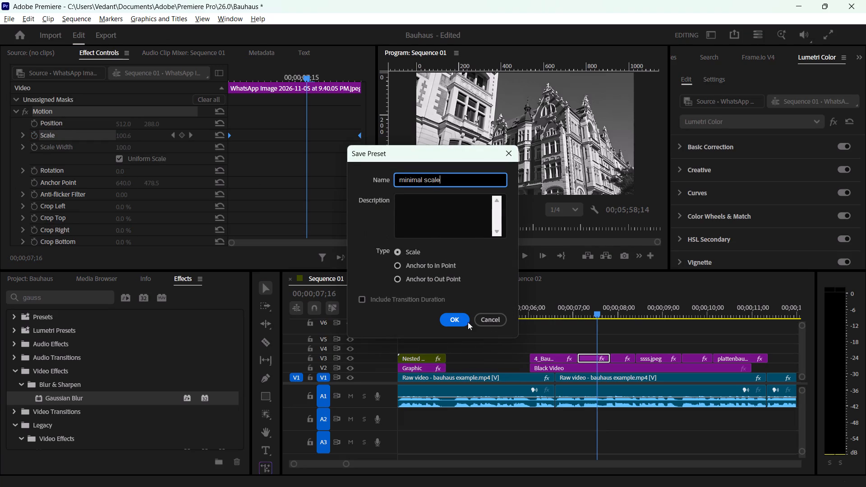
left_click(458, 319)
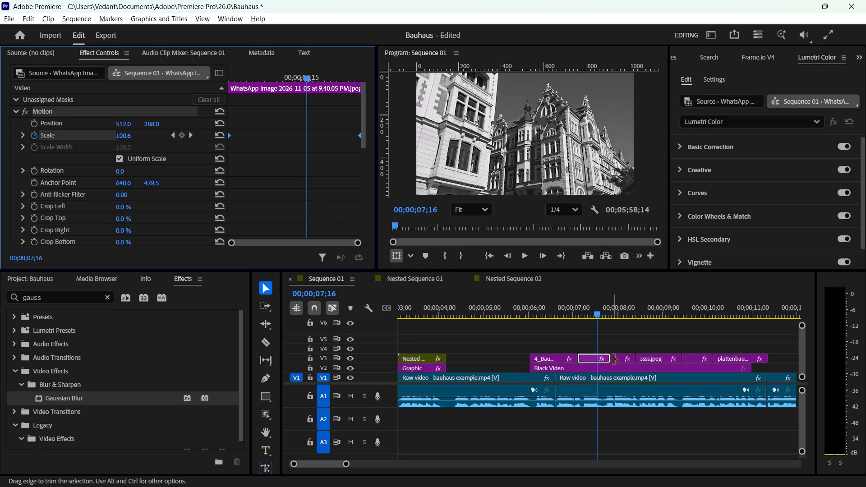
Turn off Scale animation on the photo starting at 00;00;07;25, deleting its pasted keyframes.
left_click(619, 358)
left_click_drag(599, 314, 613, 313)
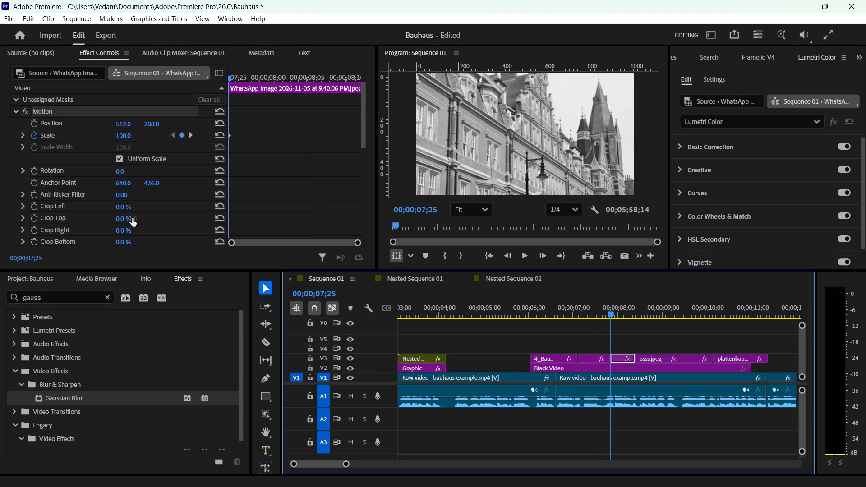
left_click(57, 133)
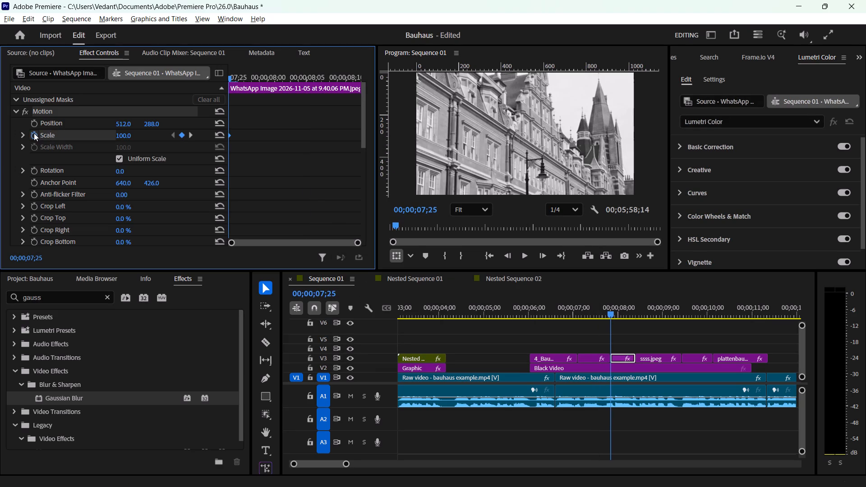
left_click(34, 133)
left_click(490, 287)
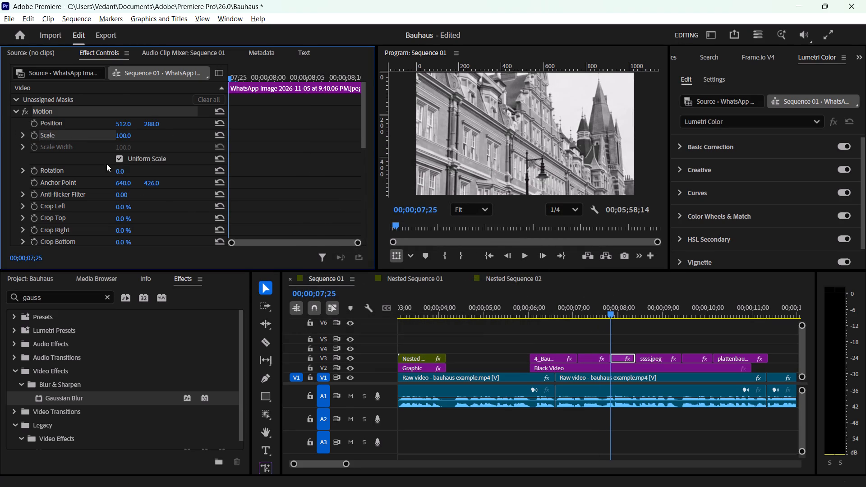
Apply the "minimal scale" preset to the photo starting at 00;00;07;25 and scrub through its zoom.
scroll(107, 161, "down", 19)
left_click_drag(234, 72, 245, 71)
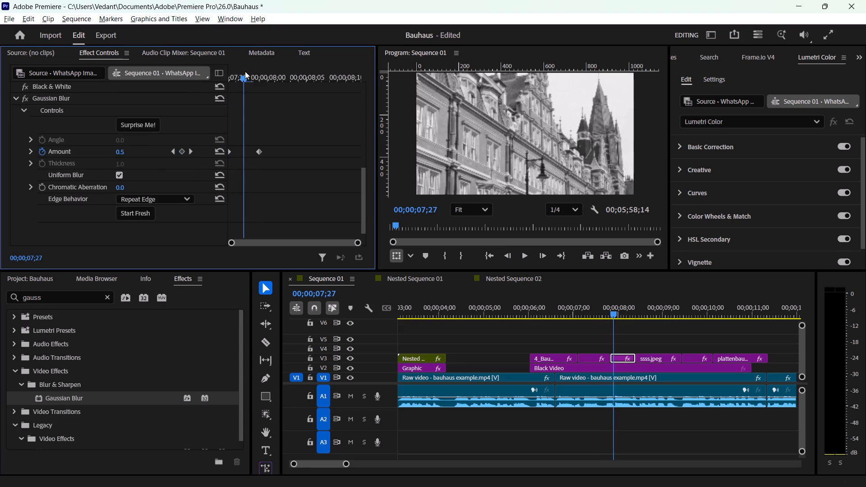
left_click_drag(245, 71, 222, 71)
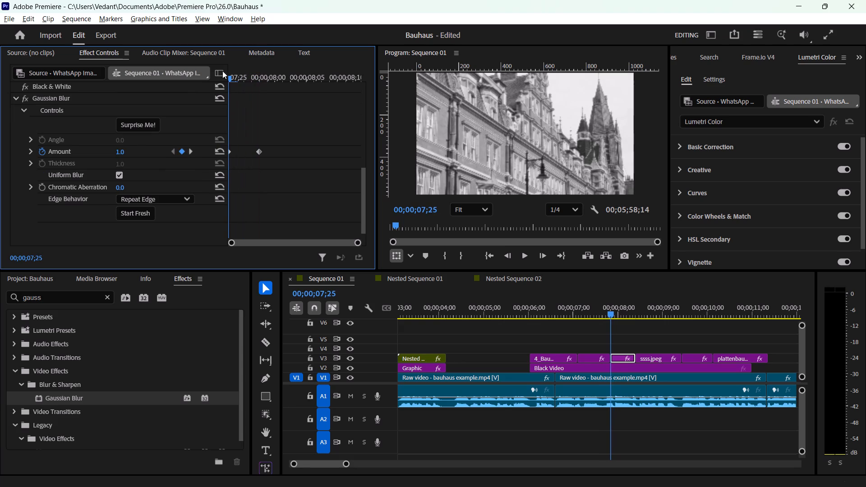
left_click_drag(222, 71, 205, 70)
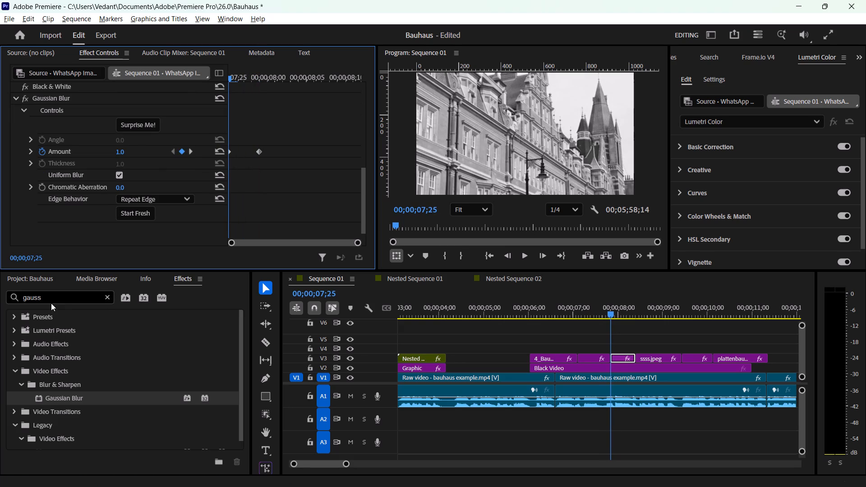
left_click(51, 303)
left_click(103, 300)
left_click(83, 297)
type("mini")
left_click_drag(71, 326, 524, 356)
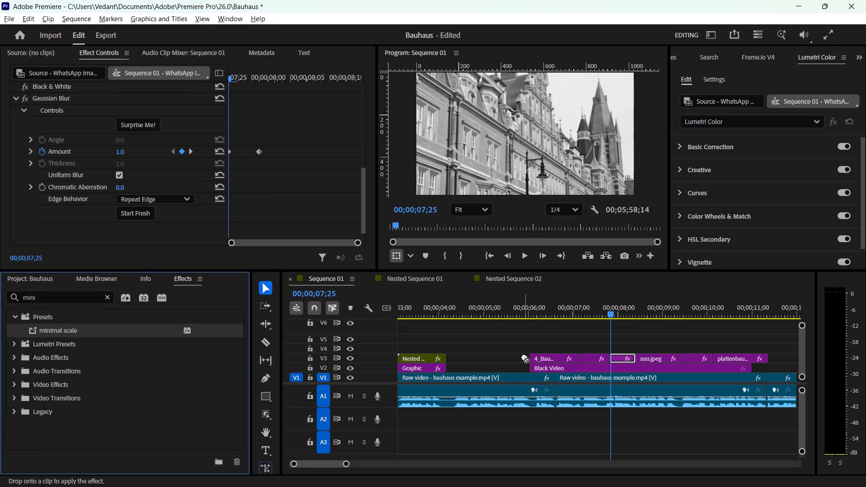
left_click_drag(524, 356, 620, 358)
scroll(27, 142, "up", 10)
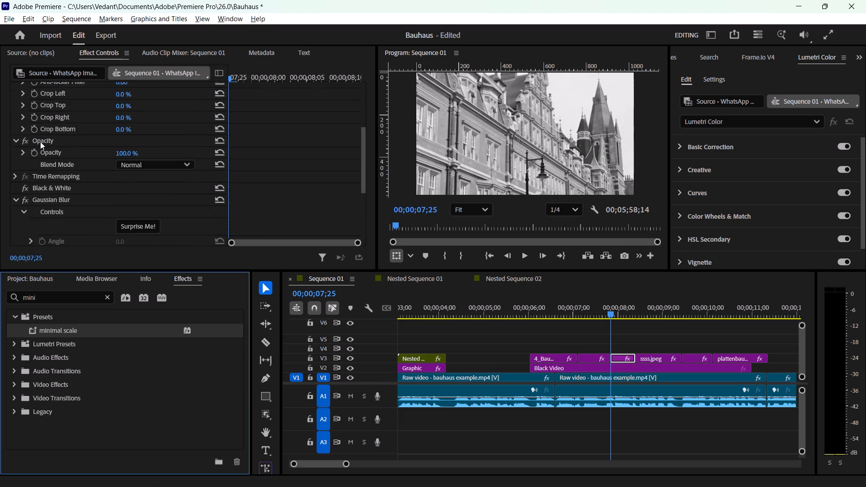
scroll(40, 142, "up", 12)
left_click_drag(240, 72, 328, 76)
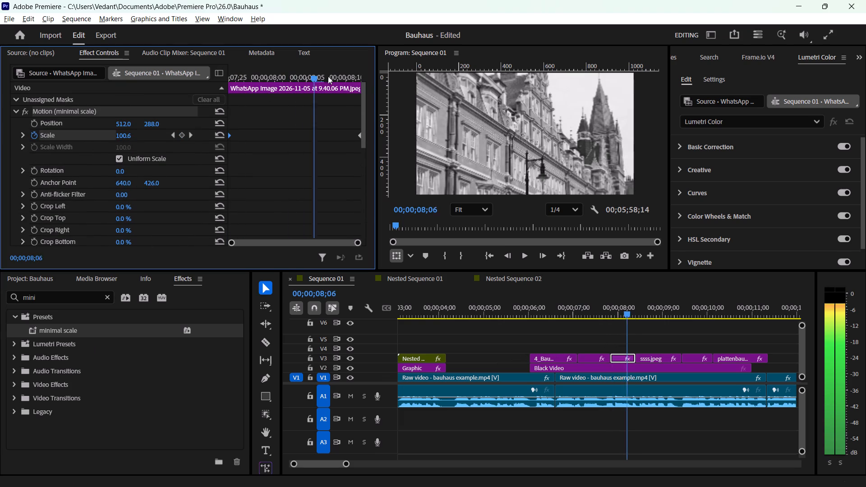
left_click_drag(328, 76, 149, 152)
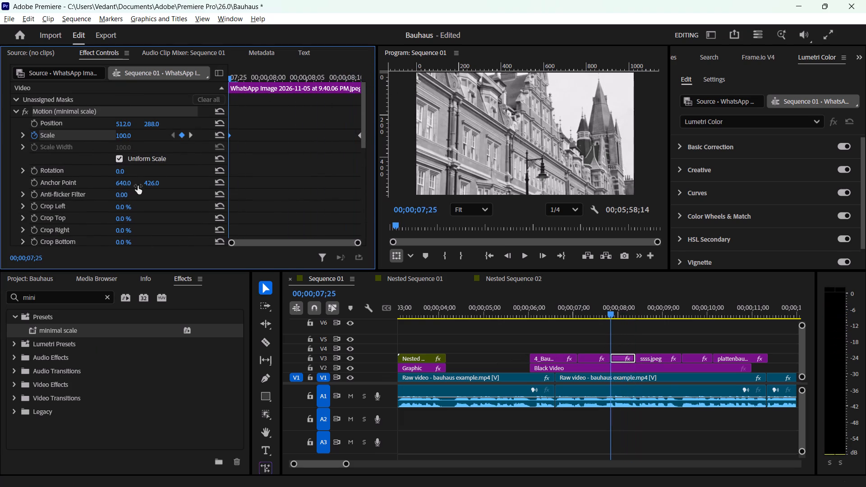
Apply the "minimal scale" preset to the ssss.jpeg, mirador building and plattenbau building photos on V3, and save the project.
left_click_drag(45, 330, 653, 360)
left_click_drag(65, 330, 696, 358)
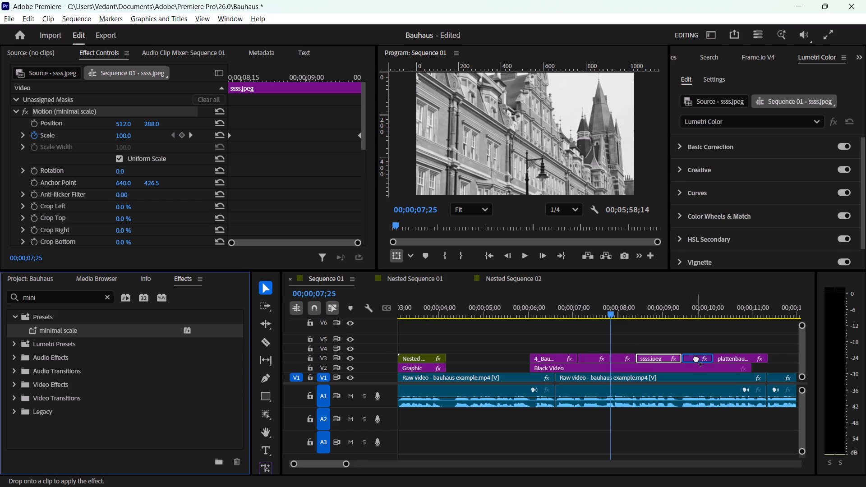
left_click_drag(696, 358, 696, 358)
left_click_drag(65, 329, 738, 354)
left_click(650, 322)
key("ctrl+s")
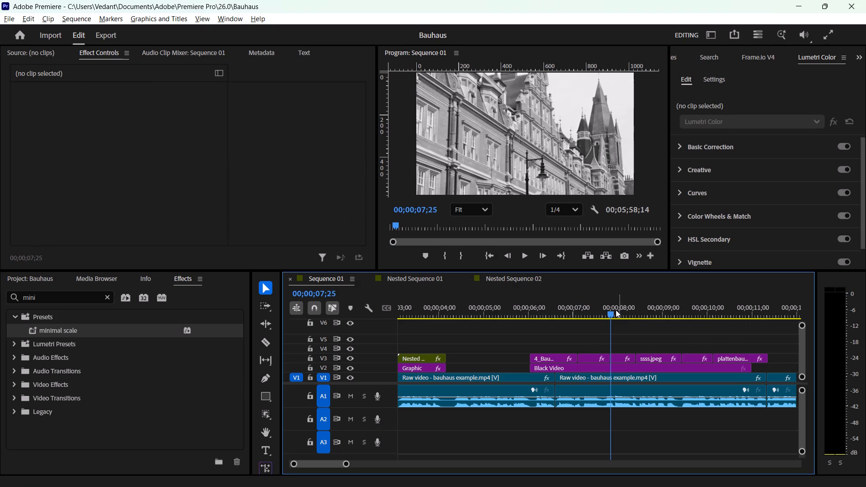
Mark In at 00;00;06;01 and Out at 00;00;11;11 around the photo sequence and render that range.
left_click_drag(611, 309, 493, 309)
left_click(561, 332)
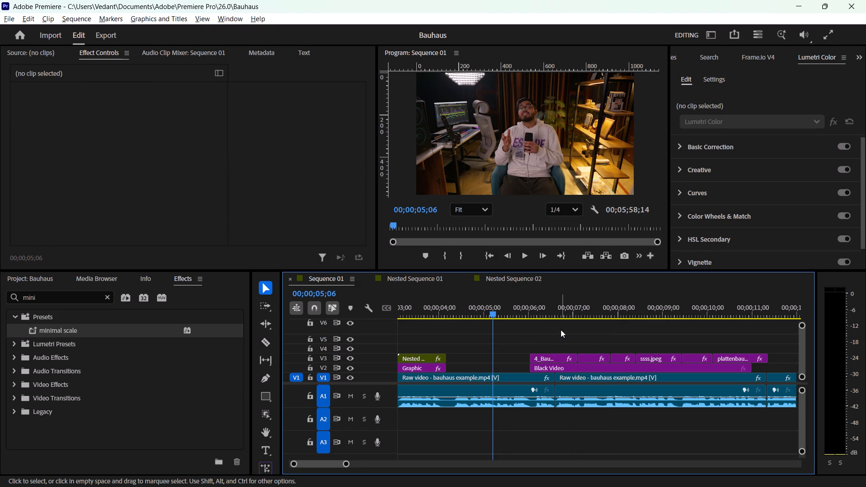
left_click_drag(499, 313, 527, 311)
key("i")
left_click_drag(551, 310, 792, 303)
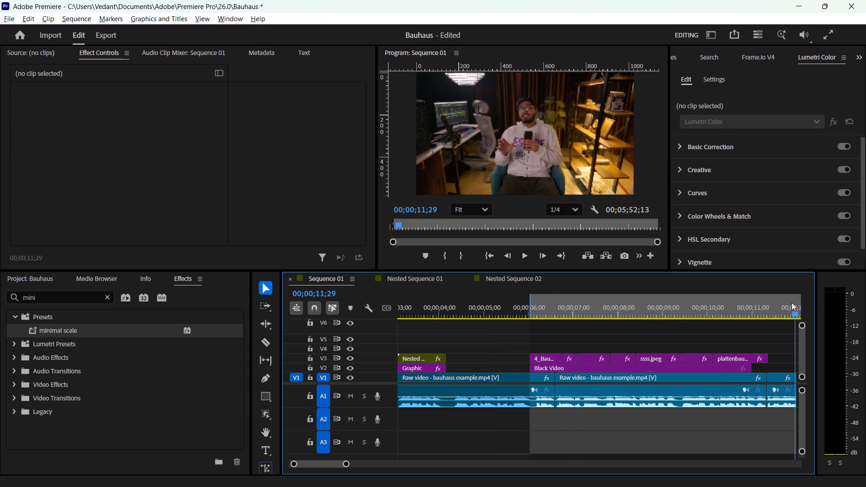
left_click_drag(792, 303, 770, 302)
key("o")
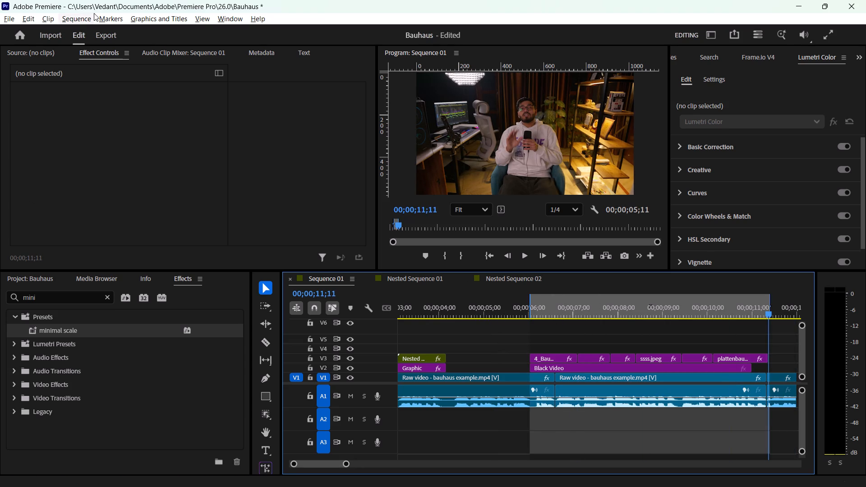
left_click(30, 17)
left_click(108, 54)
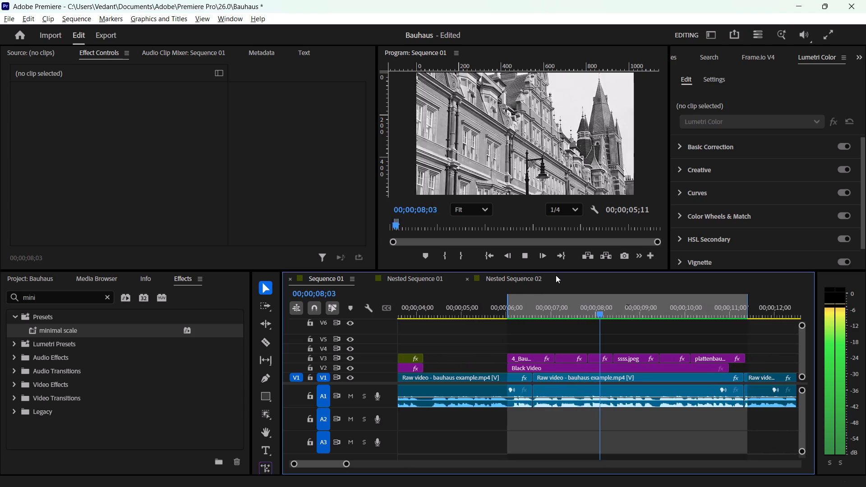
Play back the rendered photo sequence, replaying the plattenbau photo's blur reveal and zoom, and return to the sequence start.
key("space")
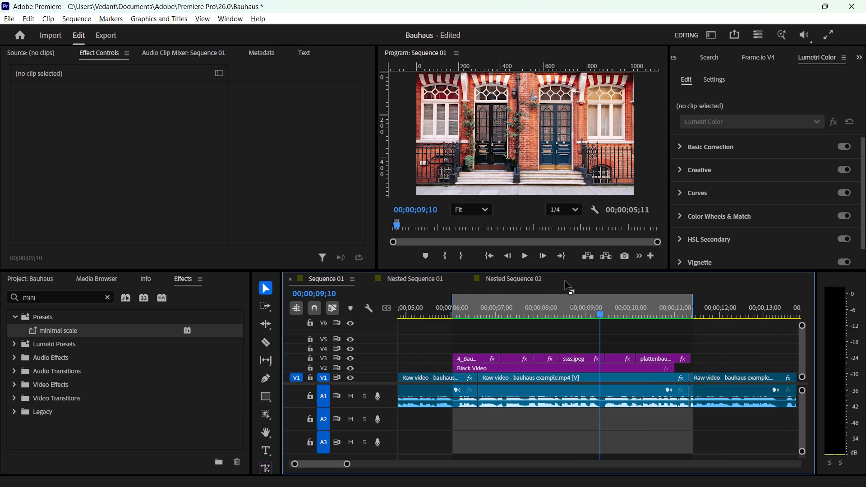
key("space")
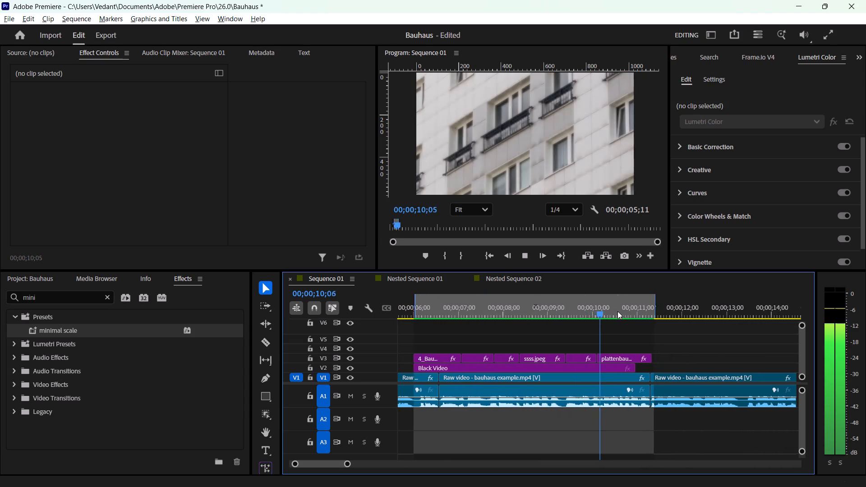
key("space")
left_click_drag(596, 316, 575, 316)
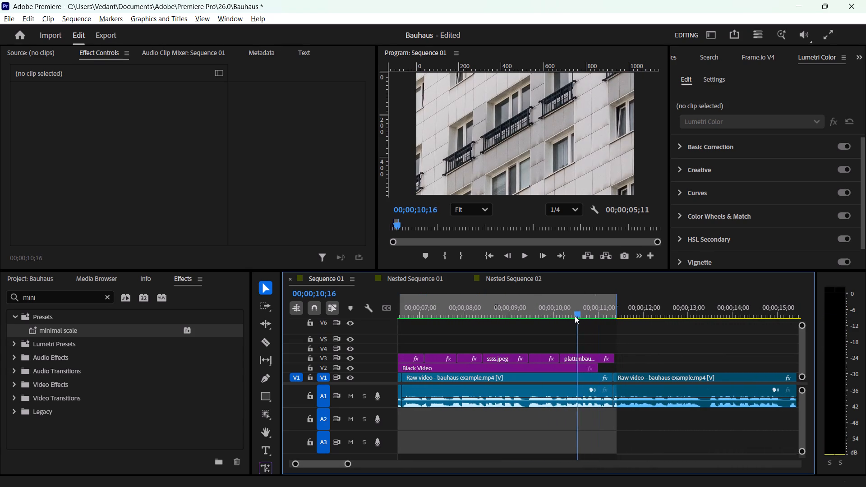
left_click_drag(575, 316, 561, 315)
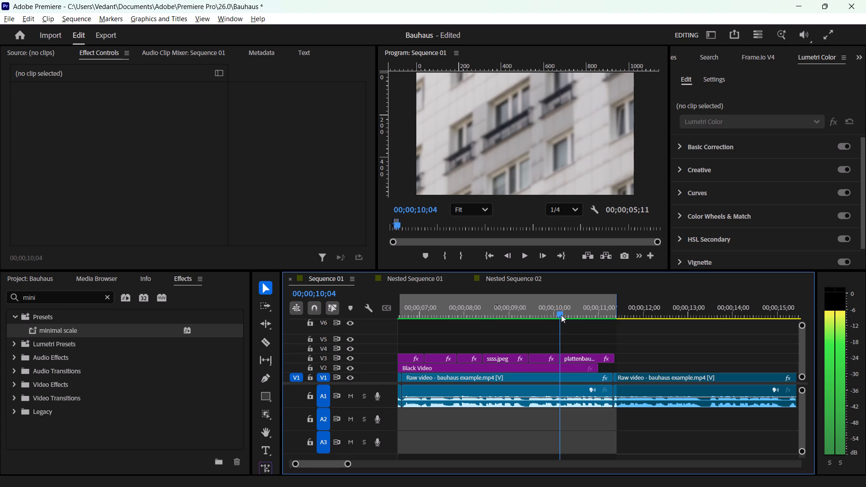
key("space")
key("space")
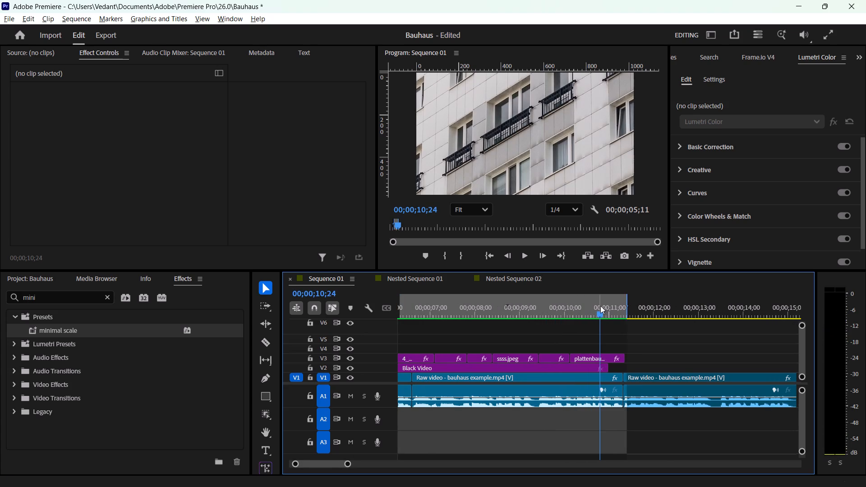
left_click_drag(600, 306, 587, 314)
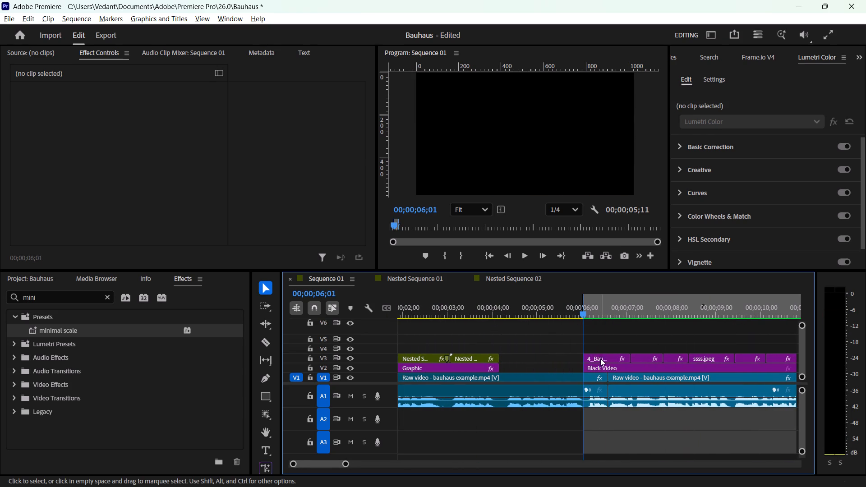
Examine the effect settings of the first Bauhaus photo and the second photo, scrubbing to the cut between them.
left_click(601, 359)
scroll(81, 172, "down", 12)
scroll(88, 184, "up", 1)
scroll(88, 184, "down", 6)
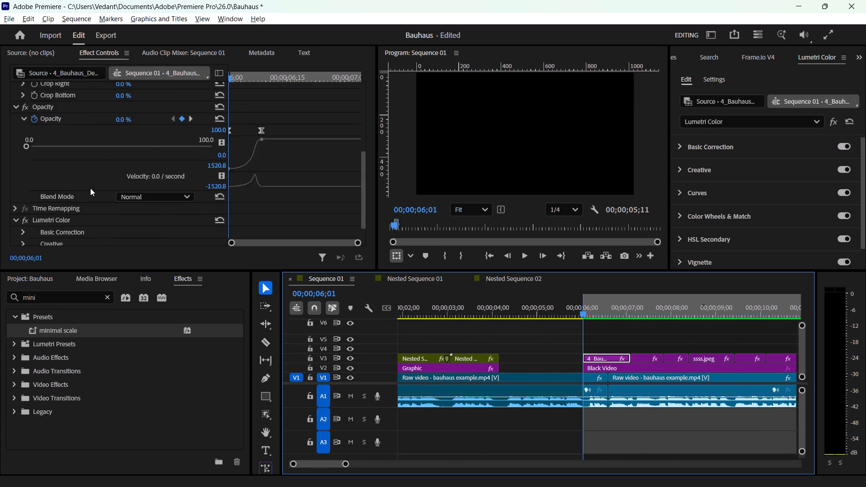
left_click(645, 359)
left_click_drag(586, 307, 622, 310)
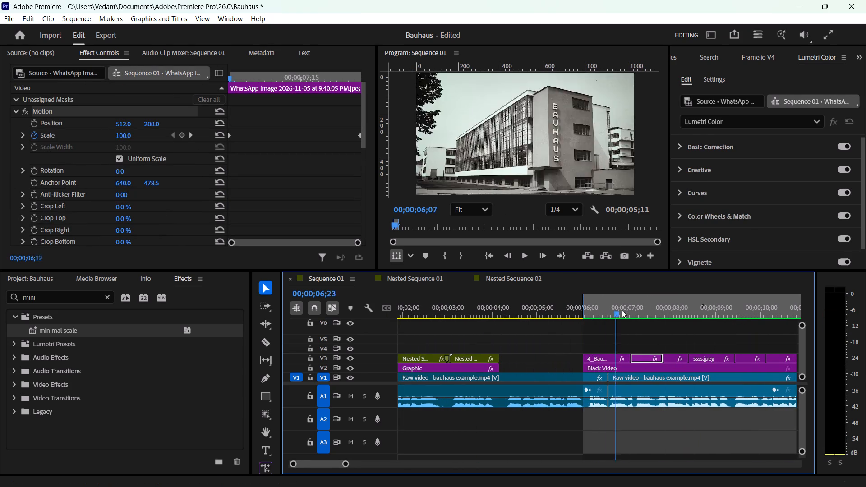
left_click_drag(622, 310, 635, 312)
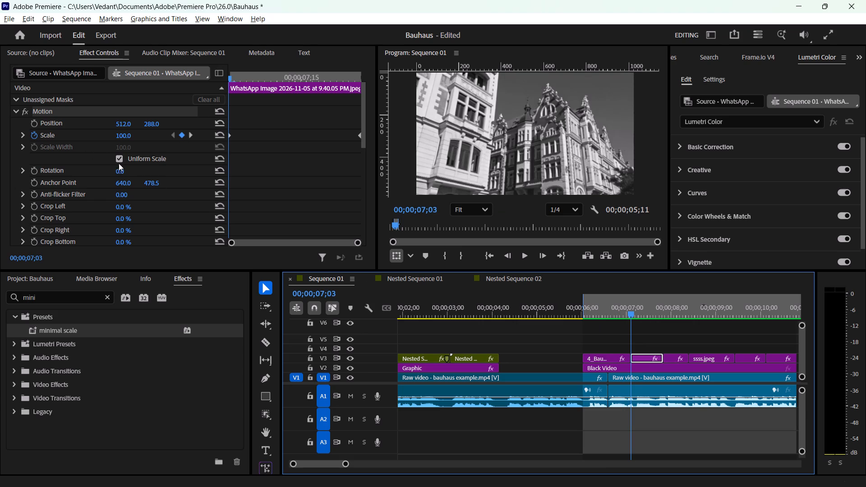
Apply Ease Out to the first and Ease In to the second Gaussian Blur Amount keyframe of the second photo.
scroll(100, 180, "down", 17)
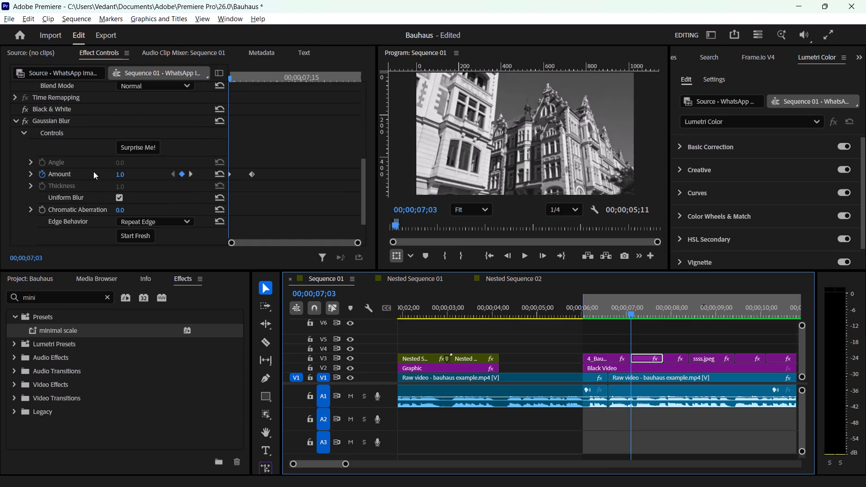
left_click(31, 173)
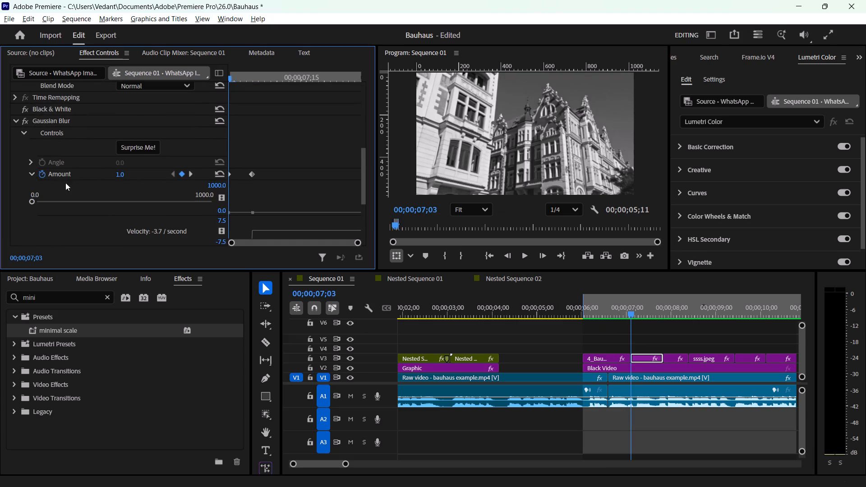
left_click(230, 174)
right_click(230, 174)
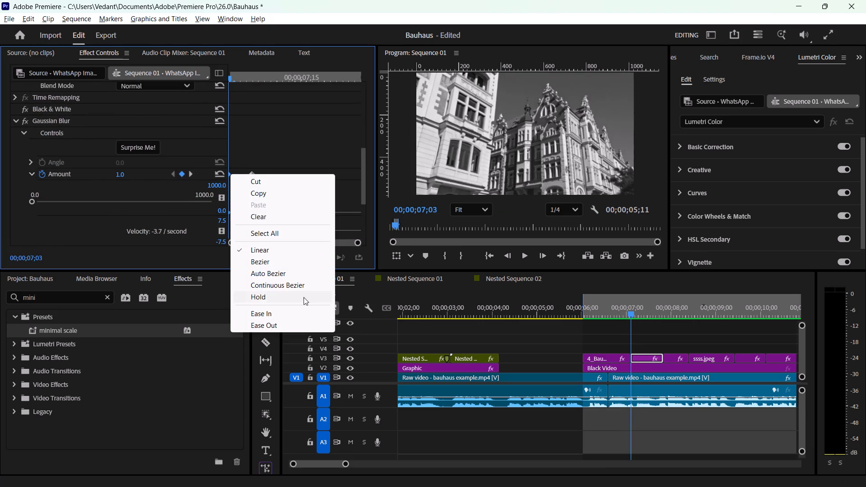
left_click(282, 325)
left_click(253, 172)
right_click(253, 172)
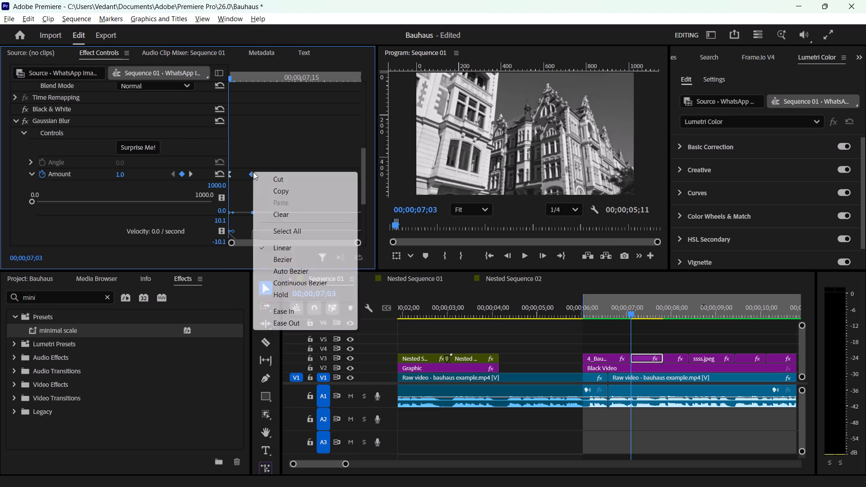
left_click(316, 306)
Lengthen the second Amount keyframe's incoming velocity handle toward the first keyframe so the blur change peaks early.
scroll(268, 183, "down", 5)
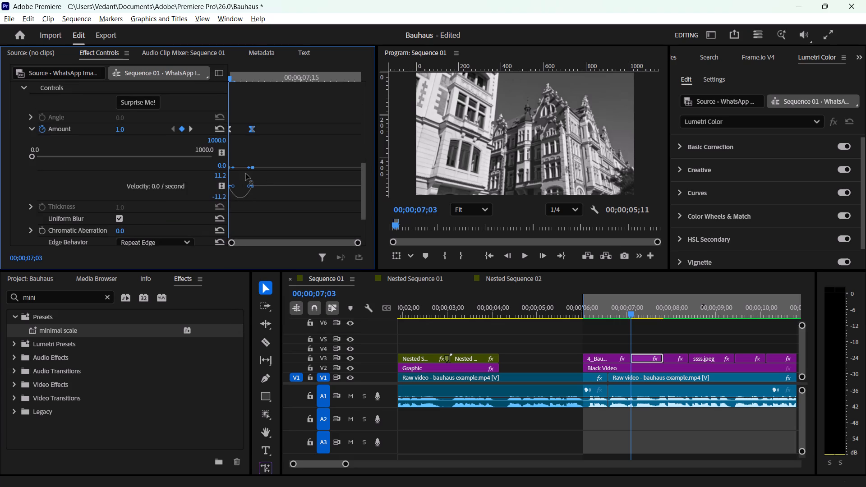
left_click_drag(249, 176, 243, 176)
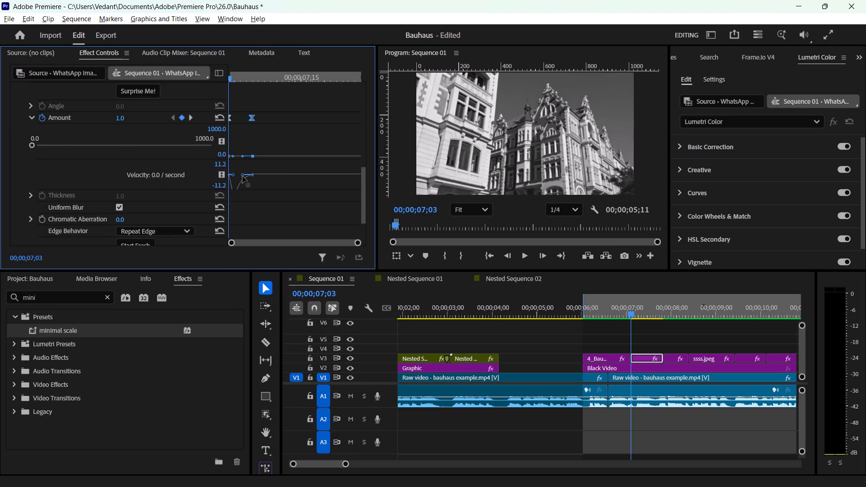
left_click_drag(243, 176, 239, 176)
Copy the second photo's eased Gaussian Blur effect and paste it onto the third photo on V3.
scroll(277, 202, "up", 2)
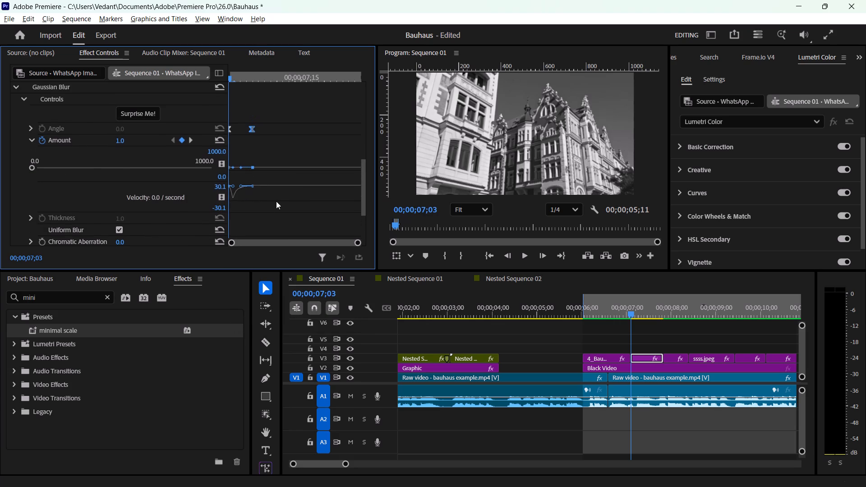
scroll(61, 106, "up", 4)
left_click(64, 129)
right_click(64, 129)
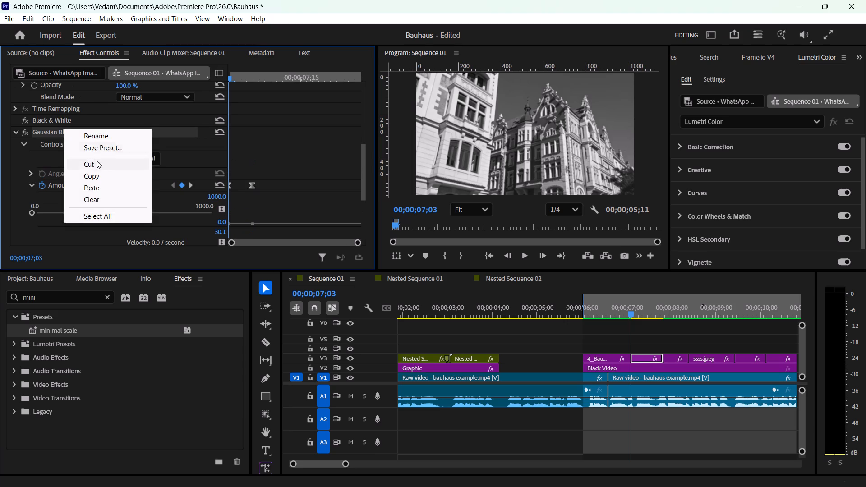
left_click(107, 172)
left_click(669, 361)
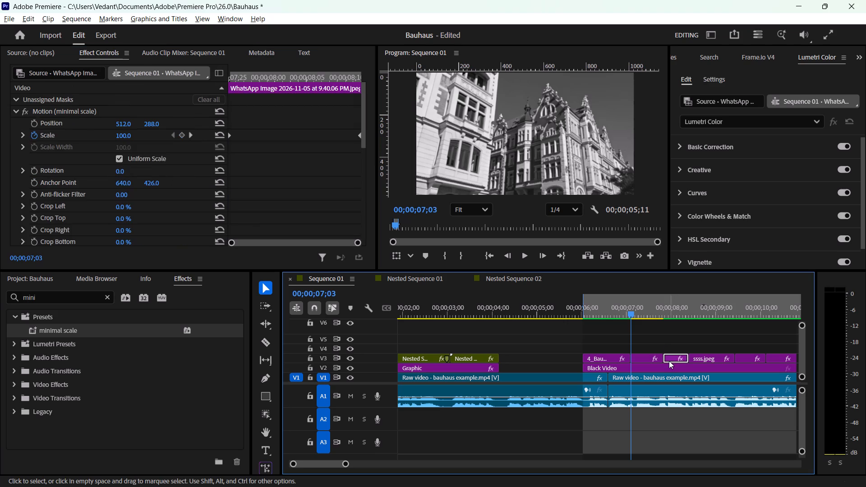
key("ctrl+v")
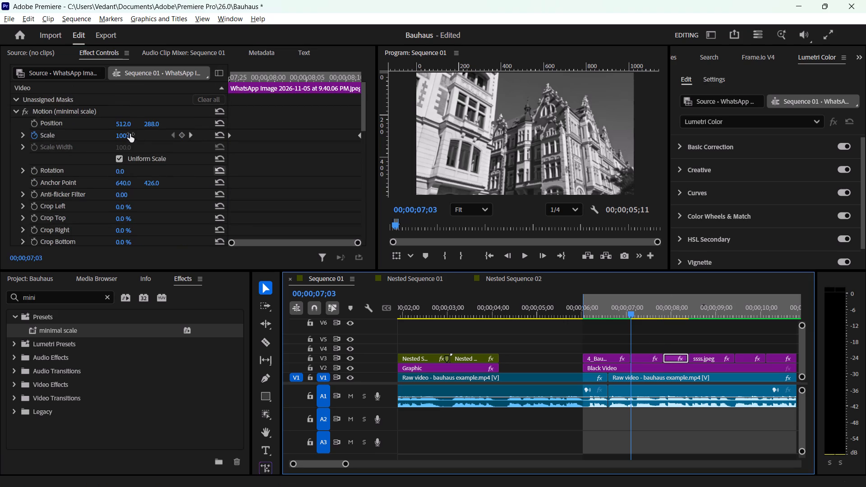
Delete the third photo's original linear Gaussian Blur, keeping only the pasted eased copy.
scroll(123, 152, "down", 15)
scroll(119, 171, "down", 11)
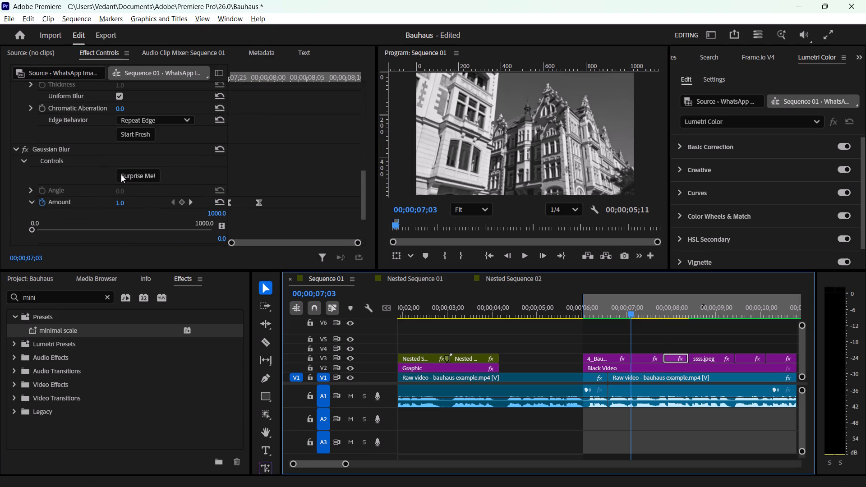
scroll(121, 175, "down", 5)
scroll(122, 175, "up", 15)
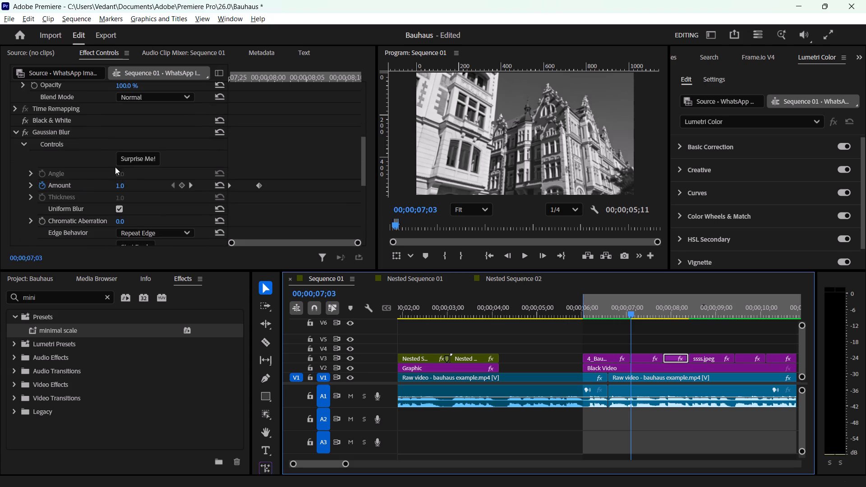
left_click(60, 130)
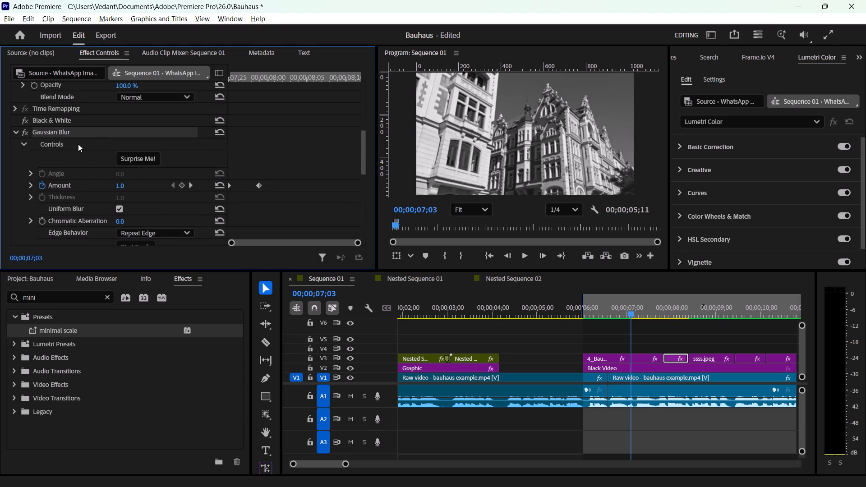
key("Delete")
Move the playhead to 00;00;09;13 and select the ssss.jpeg photo on V3.
scroll(779, 338, "down", 8)
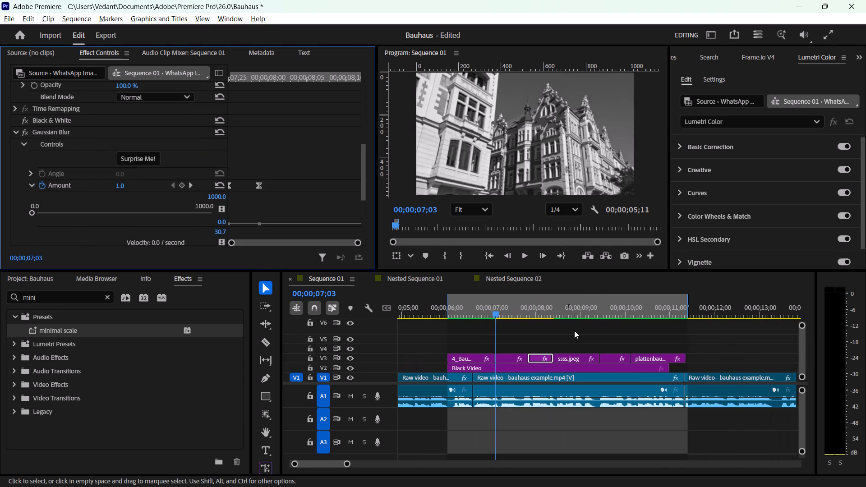
left_click_drag(569, 315, 599, 317)
left_click(574, 354)
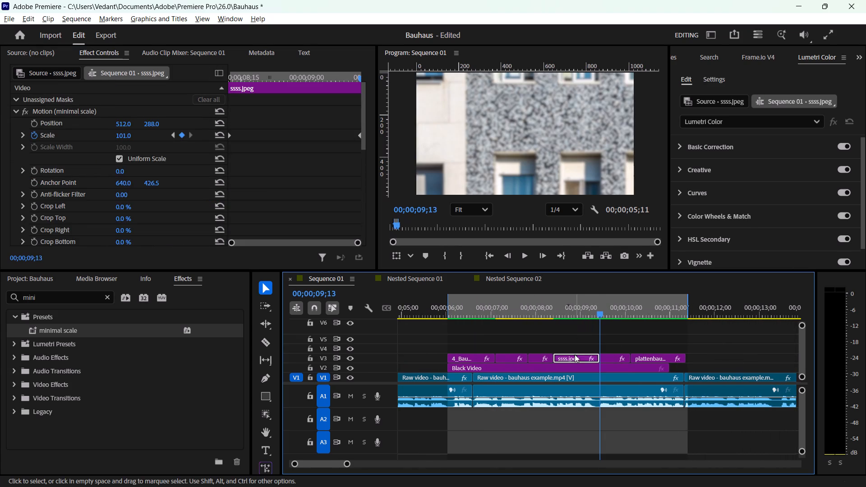
Paste the copied blur effect onto the ssss.jpeg, mirador building and plattenbau building photos on V3.
key("ctrl+v")
left_click(617, 359)
key("ctrl+v")
left_click(655, 358)
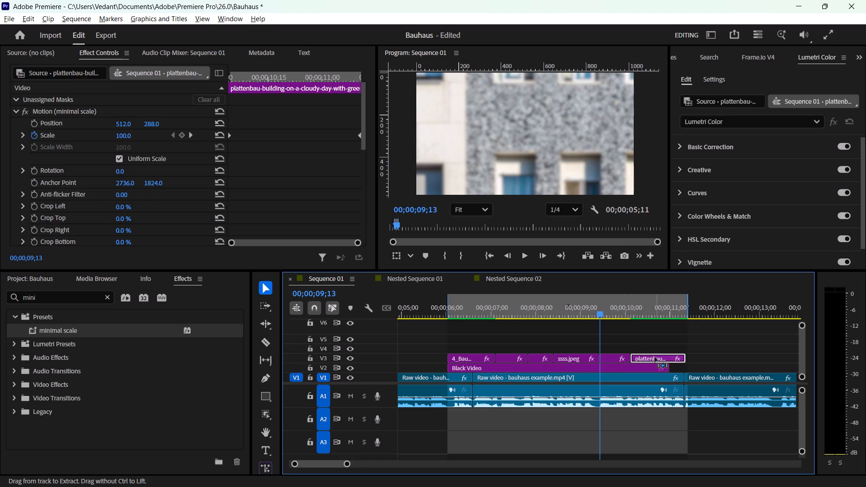
key("ctrl+v")
Delete the old Gaussian Blur effect from the ssss.jpeg photo and the mirador building photo.
left_click(570, 358)
scroll(83, 140, "down", 5)
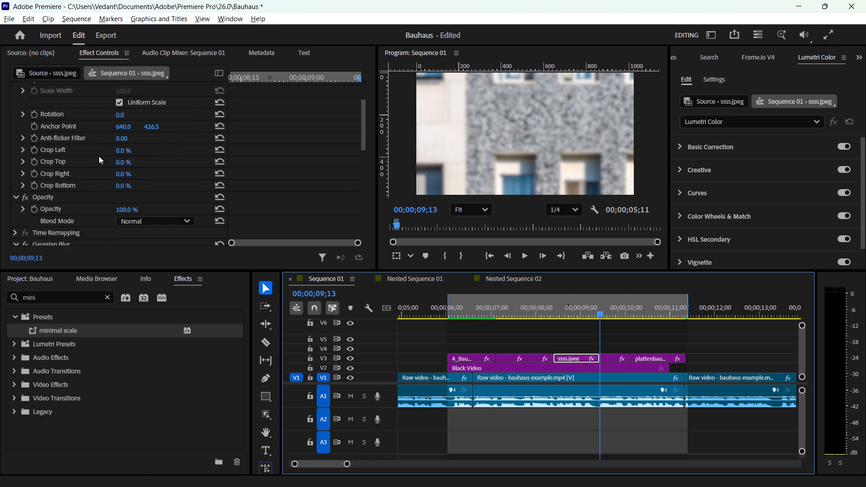
scroll(99, 156, "down", 10)
left_click(62, 133)
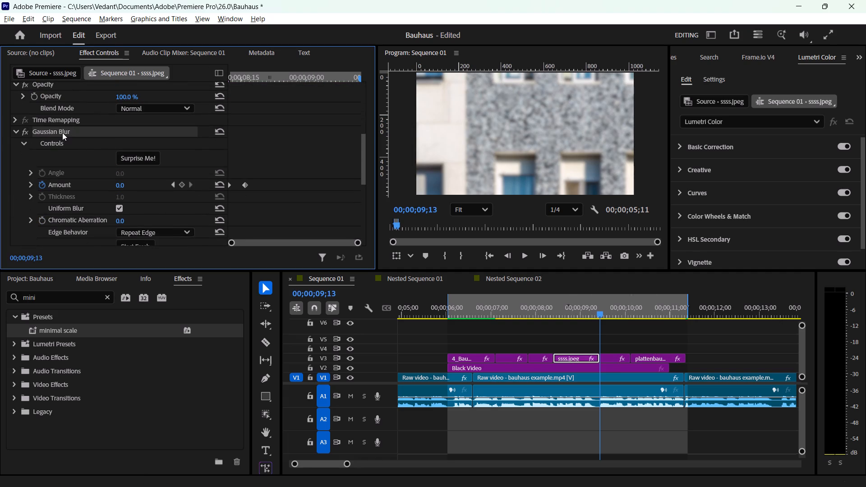
key("Delete")
left_click(609, 355)
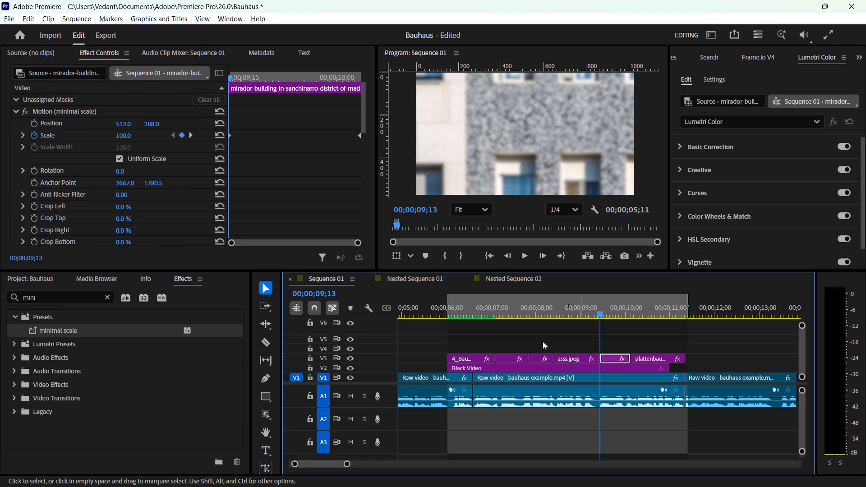
scroll(97, 184, "down", 10)
left_click(71, 188)
key("Delete")
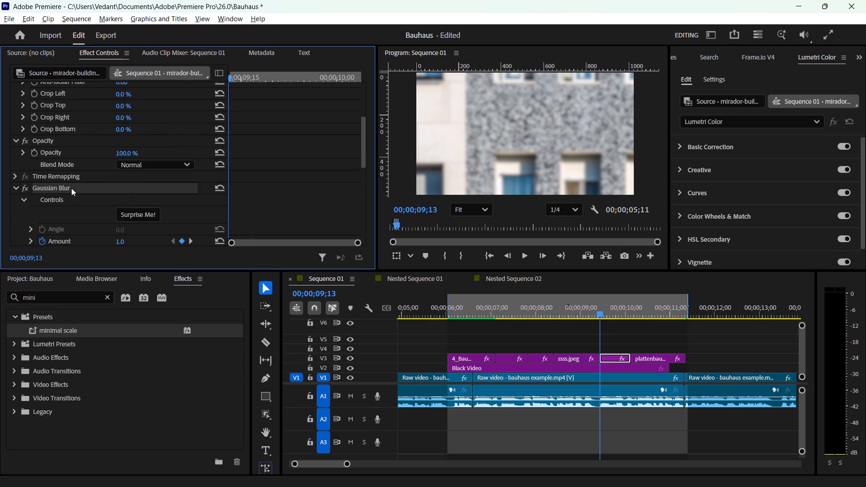
Delete the old Gaussian Blur effect from the plattenbau building photo and save the project.
left_click(649, 356)
scroll(18, 138, "down", 4)
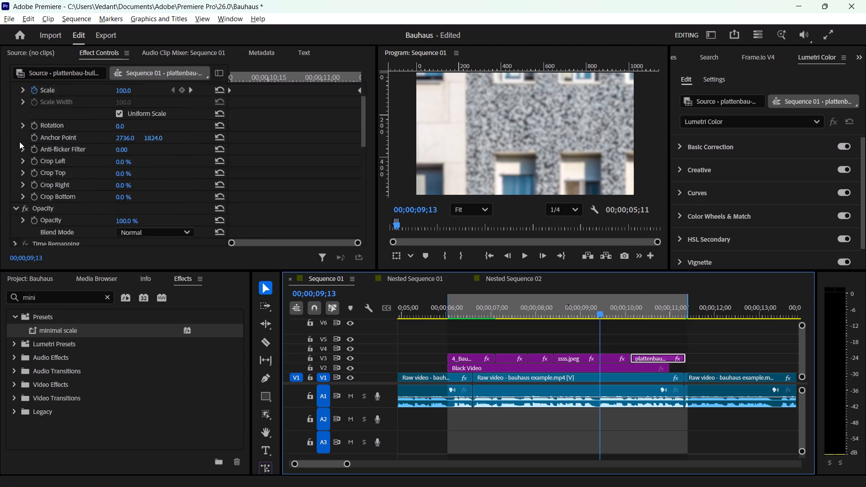
scroll(19, 142, "down", 12)
left_click(47, 119)
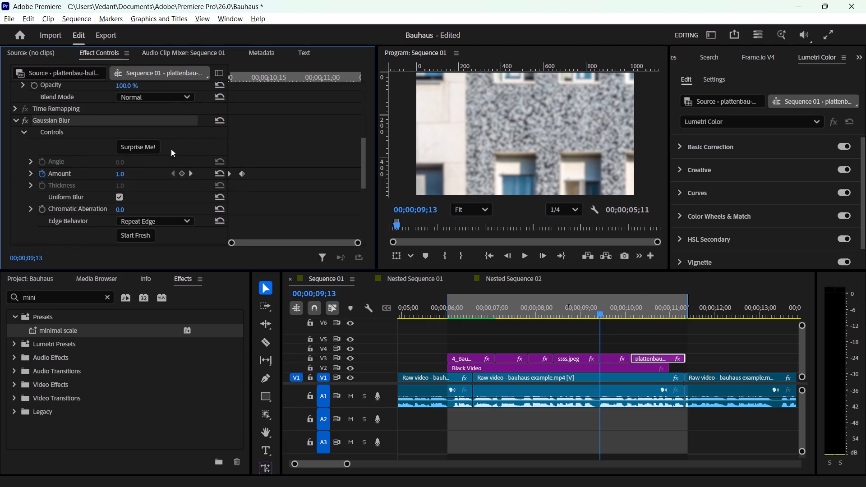
key("Delete")
left_click(673, 329)
key("ctrl+s")
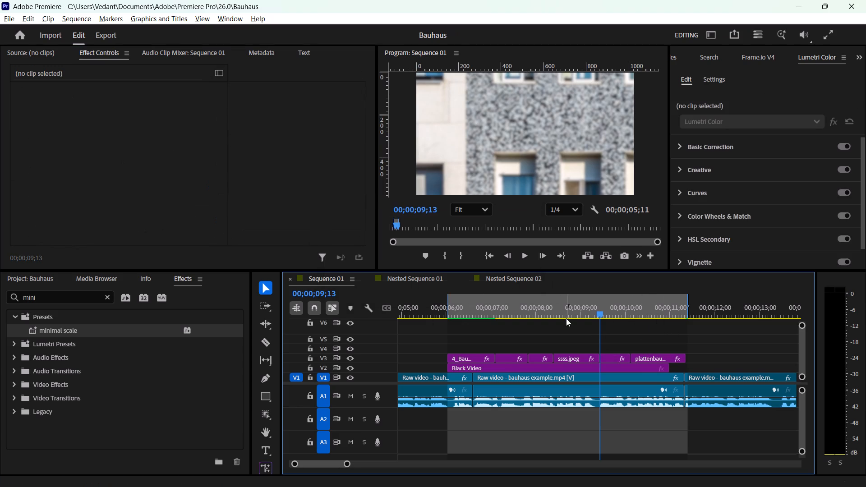
Mark In at the start of the V3 photos and Out at 00;00;11;11, and render the sequence In to Out.
left_click_drag(597, 312, 423, 302)
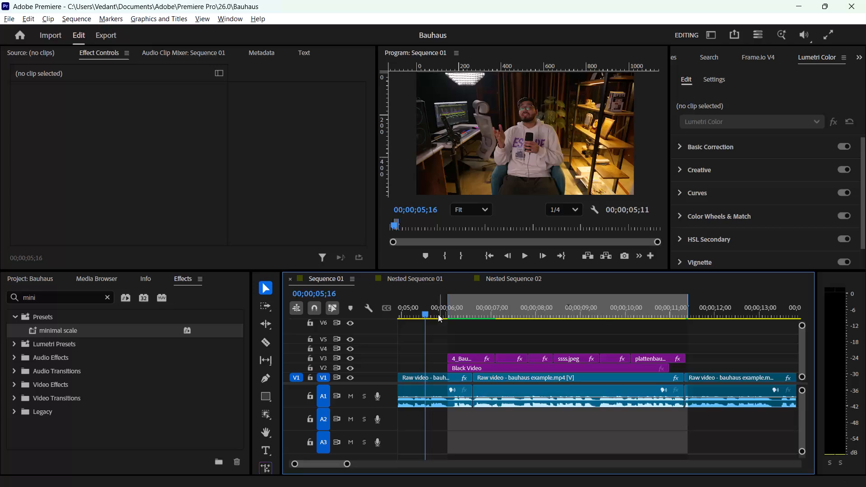
left_click_drag(424, 314, 445, 315)
key("i")
left_click_drag(460, 308, 611, 304)
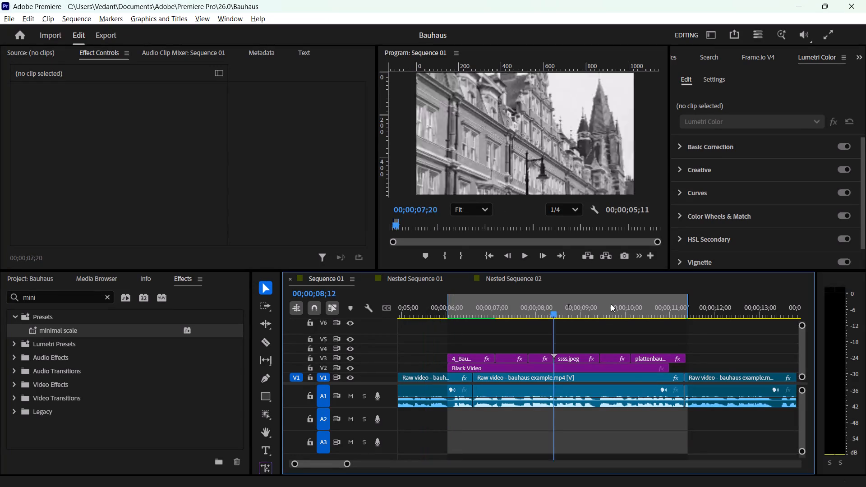
left_click_drag(611, 304, 684, 301)
key("o")
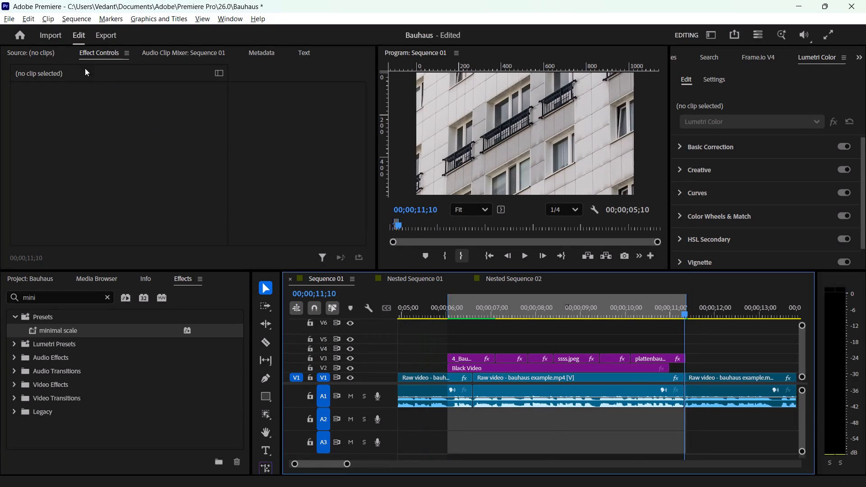
left_click(686, 315)
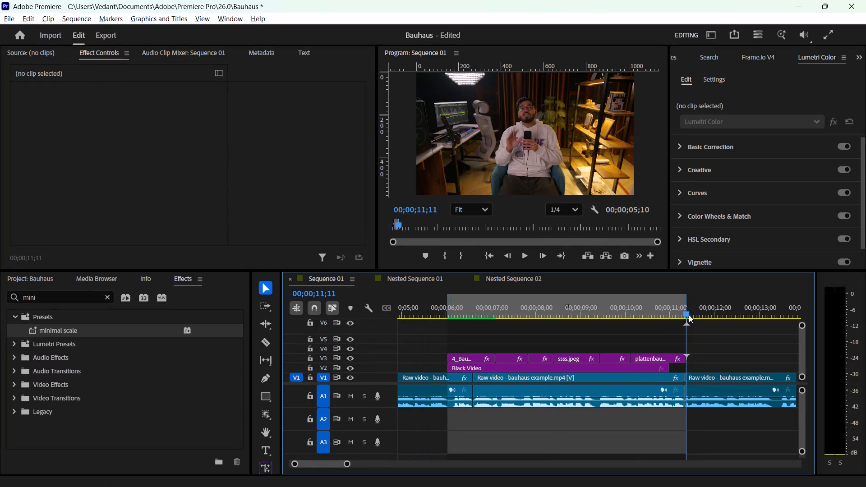
key("o")
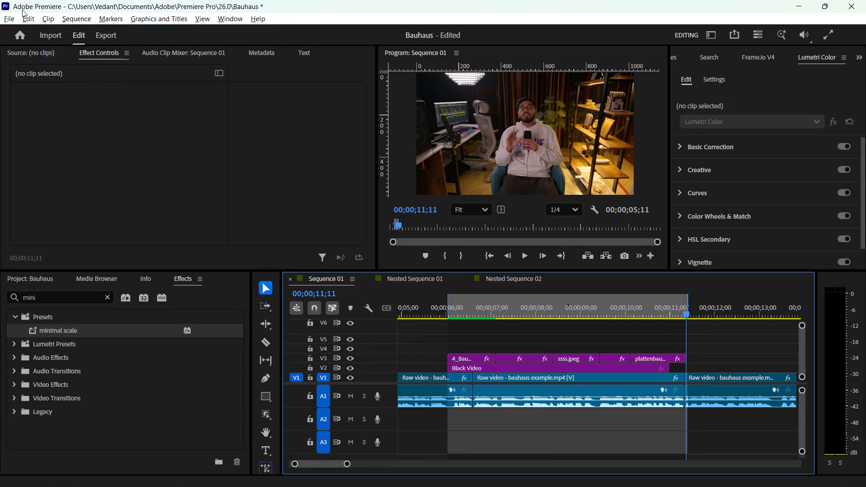
left_click(61, 27)
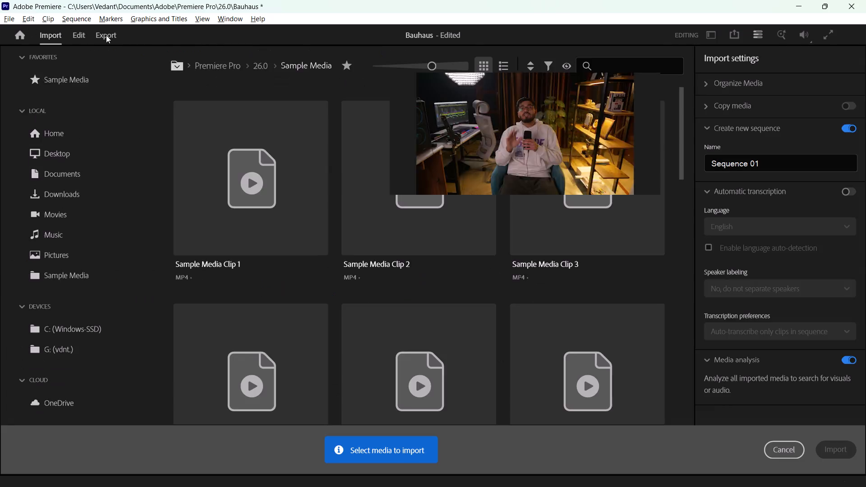
left_click(106, 35)
left_click(74, 32)
left_click(79, 19)
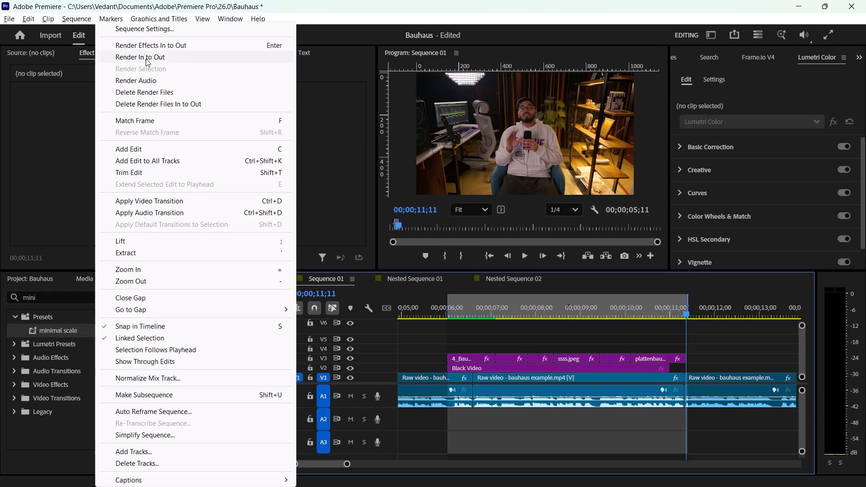
left_click(146, 59)
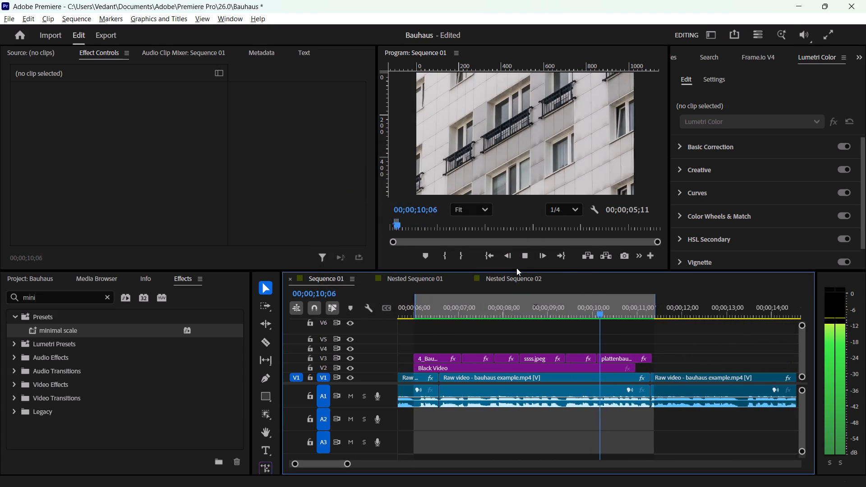
Play back the rendered photo sequence through its end and save the project.
key("space")
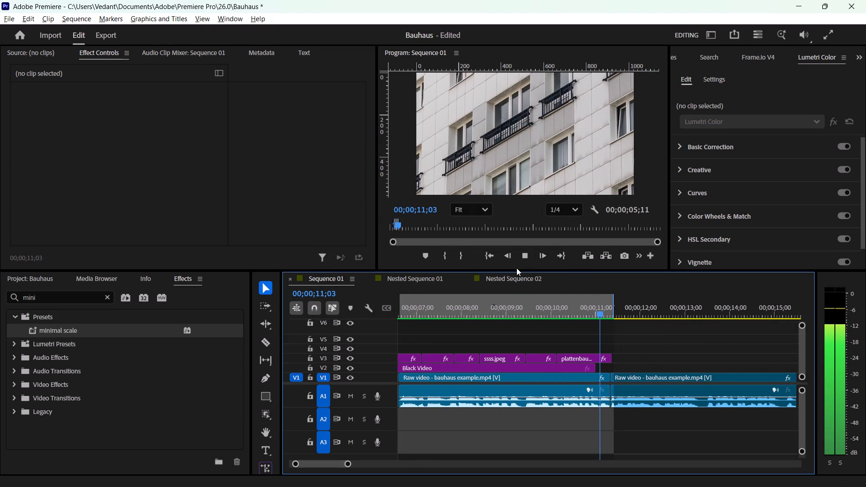
key("space")
key("space")
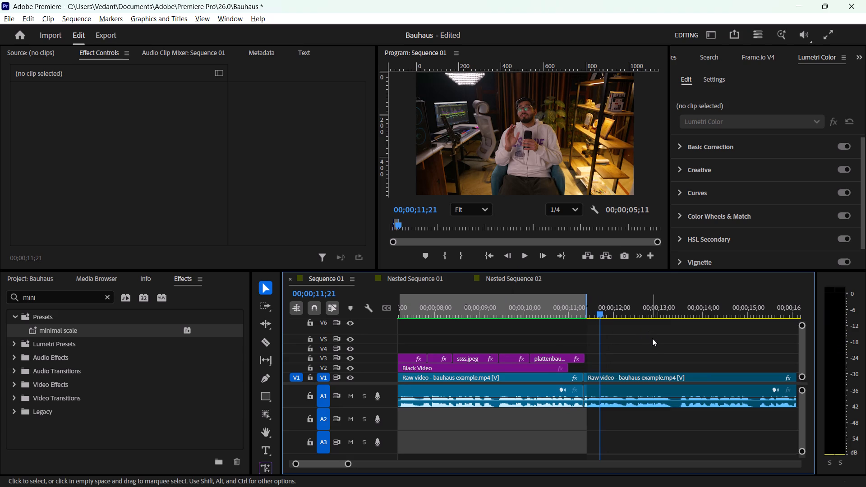
left_click(652, 338)
key("ctrl+s")
Review the talking-head clip on V1 that follows the photo sequence, up to its end.
left_click_drag(597, 305, 556, 286)
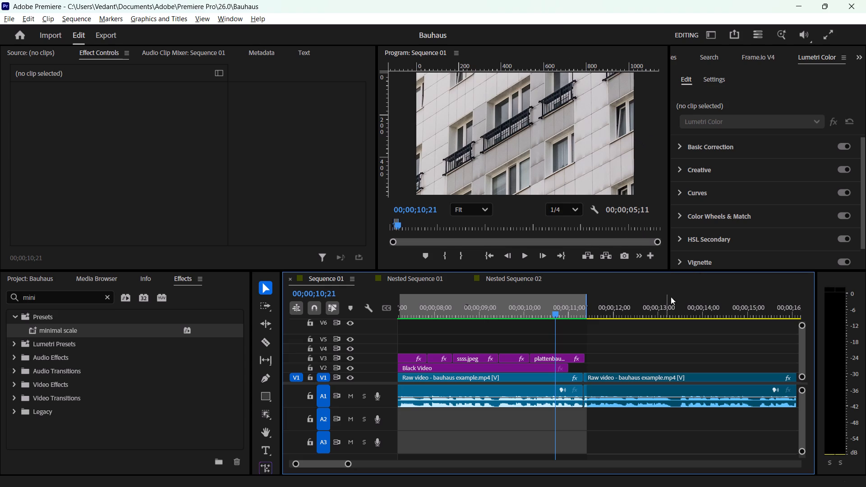
left_click(654, 361)
key("space")
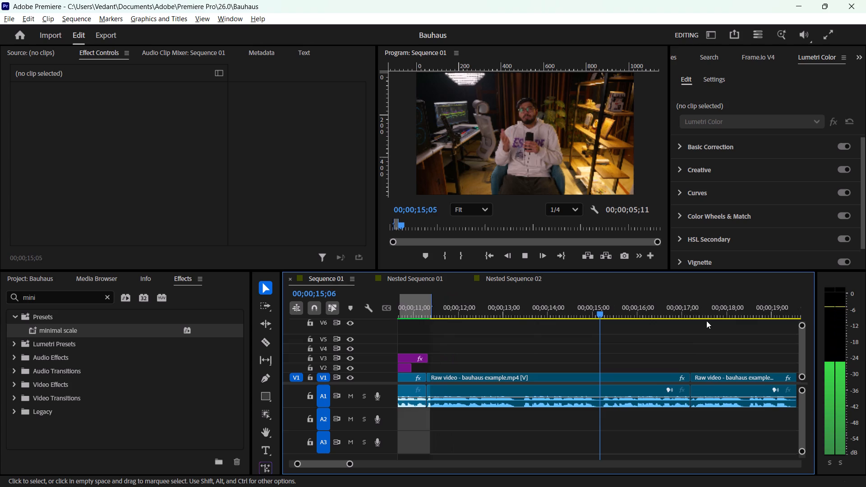
key("space")
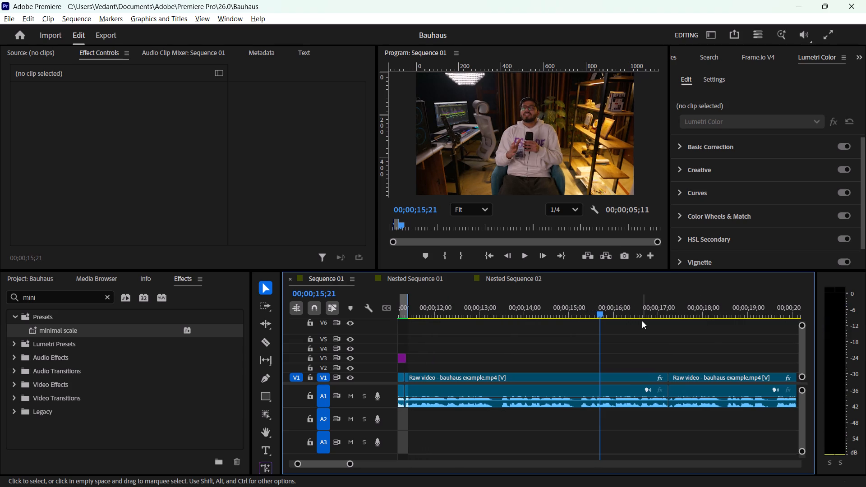
key("space")
key("space")
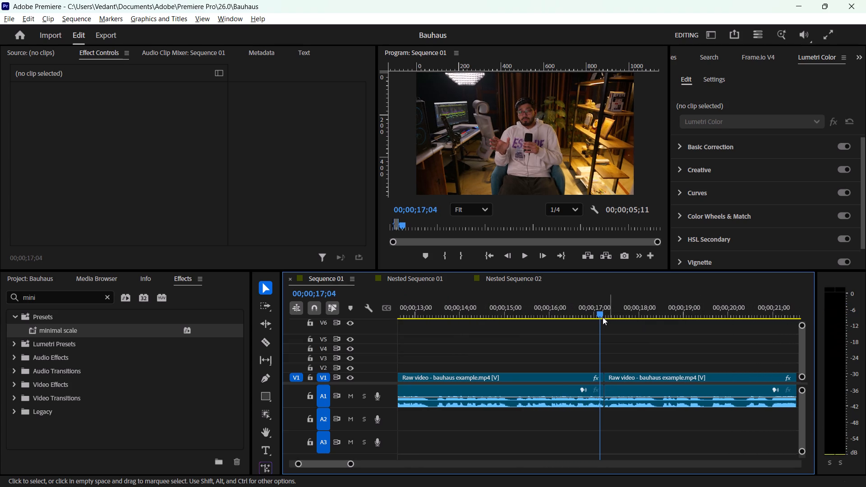
Keyframe the V1 talking-head clip's Scale after the photos, from 26.7 at 00;00;15;08 to 35.7 at 00;00;17;06.
left_click_drag(594, 315, 474, 307)
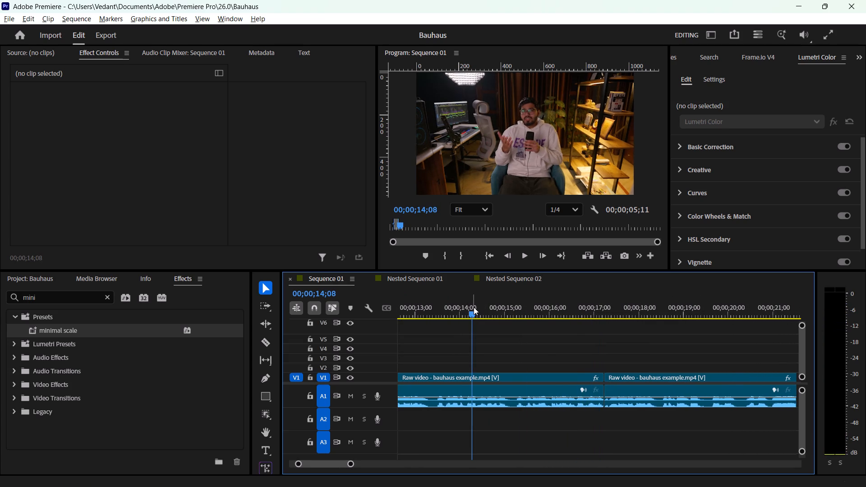
key("space")
key("space")
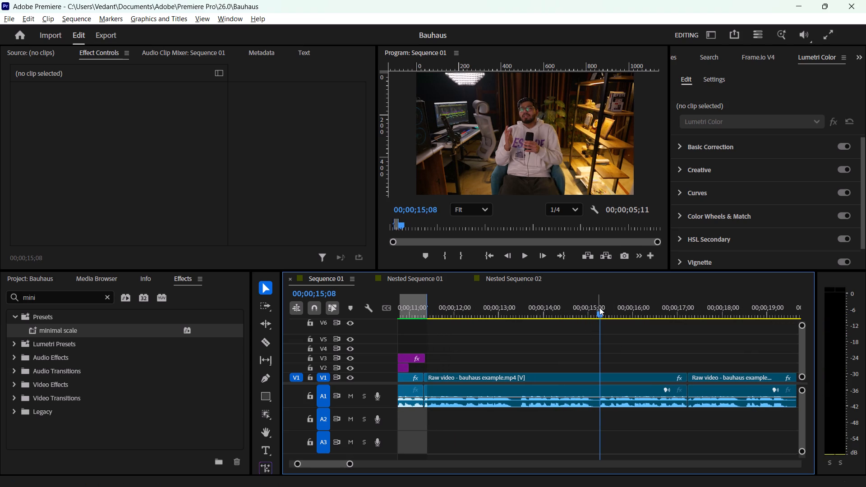
left_click(611, 382)
left_click(611, 380)
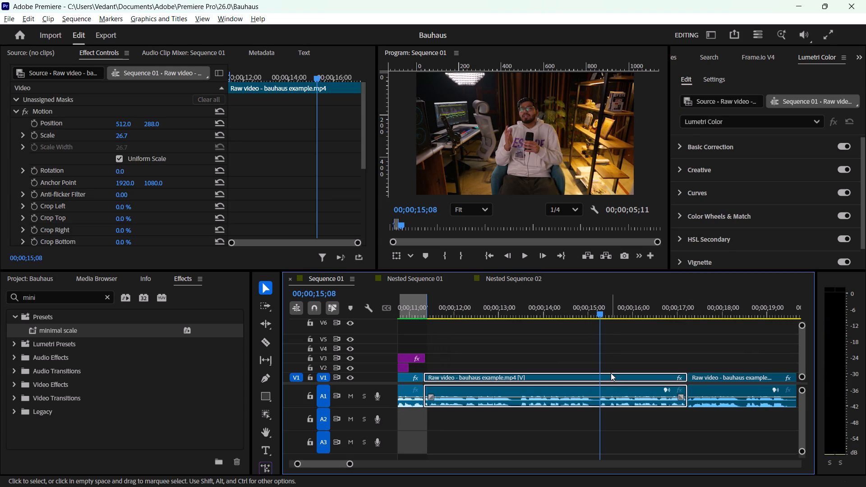
left_click(38, 136)
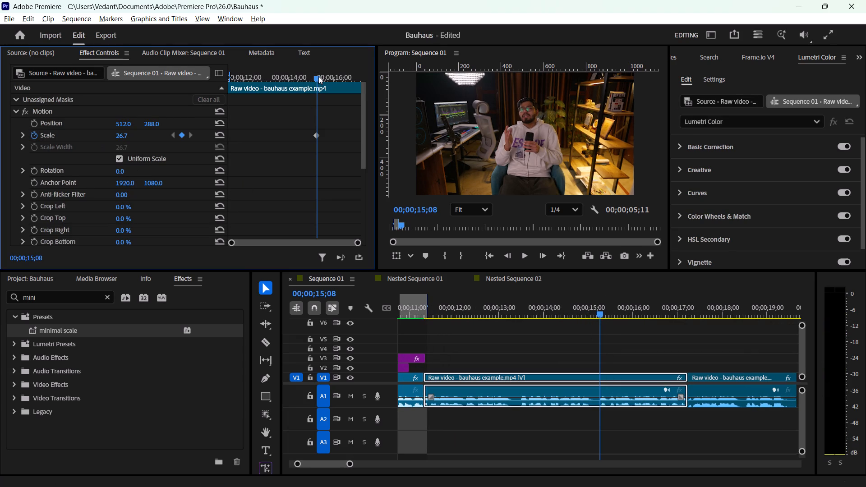
left_click_drag(318, 76, 367, 77)
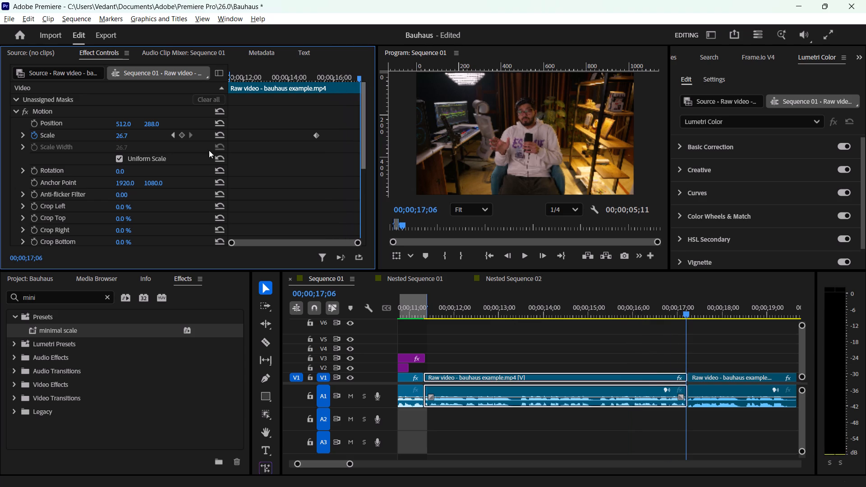
left_click(184, 136)
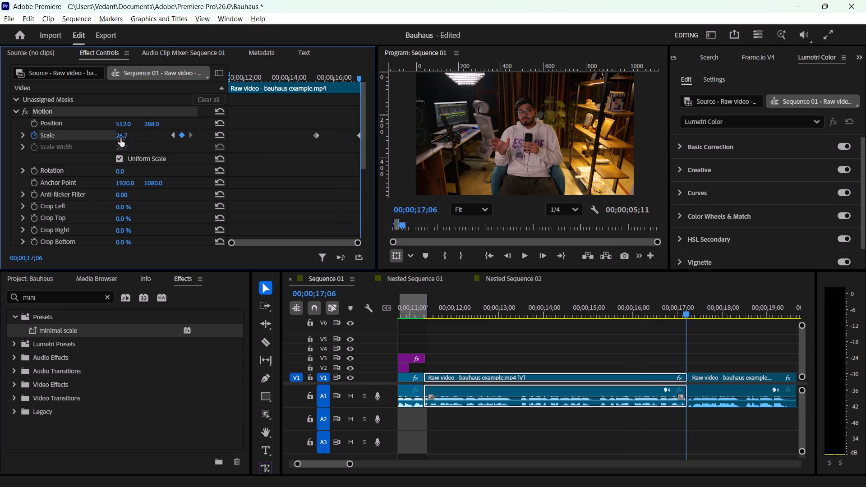
left_click_drag(120, 138, 126, 138)
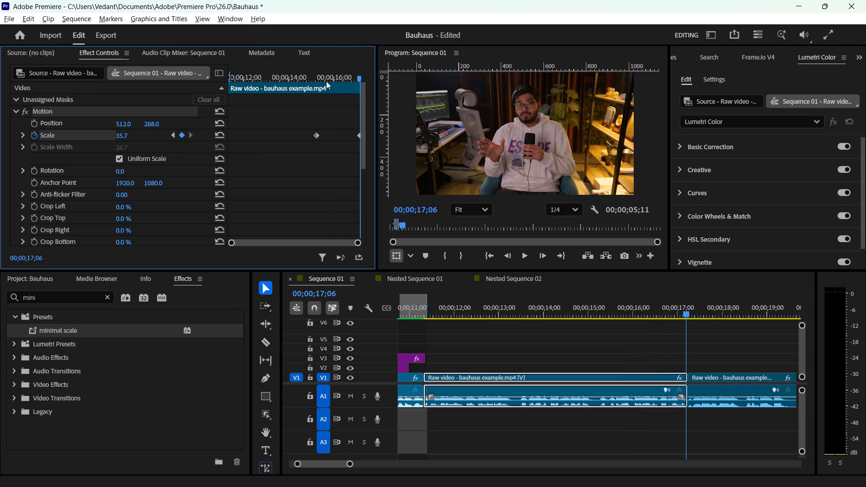
left_click_drag(326, 77, 351, 65)
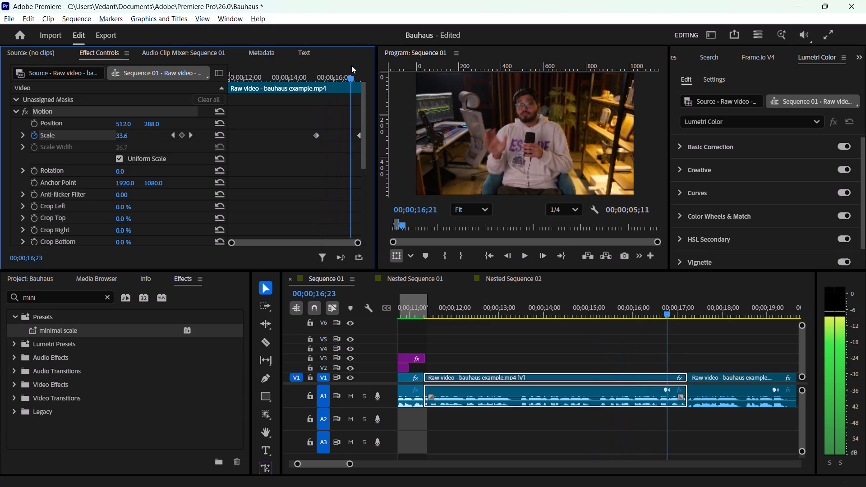
left_click_drag(351, 65, 364, 66)
Apply Ease Out to the first Scale keyframe and Ease In to the last one.
left_click(318, 135)
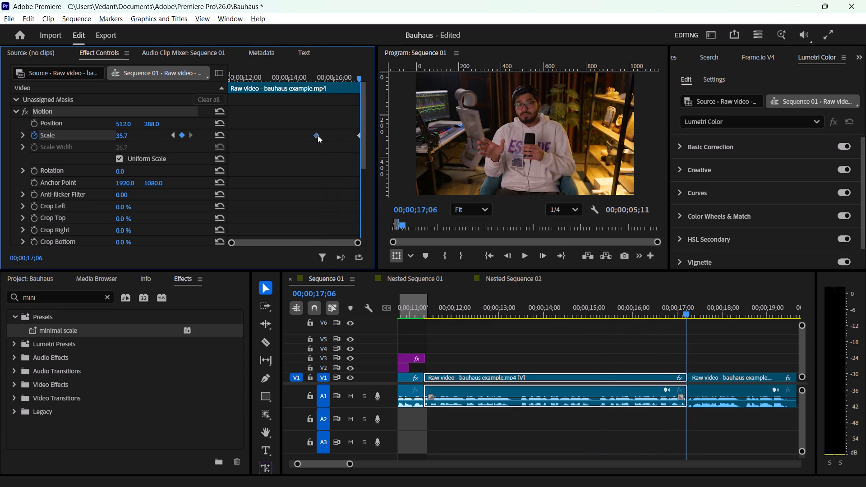
right_click(318, 135)
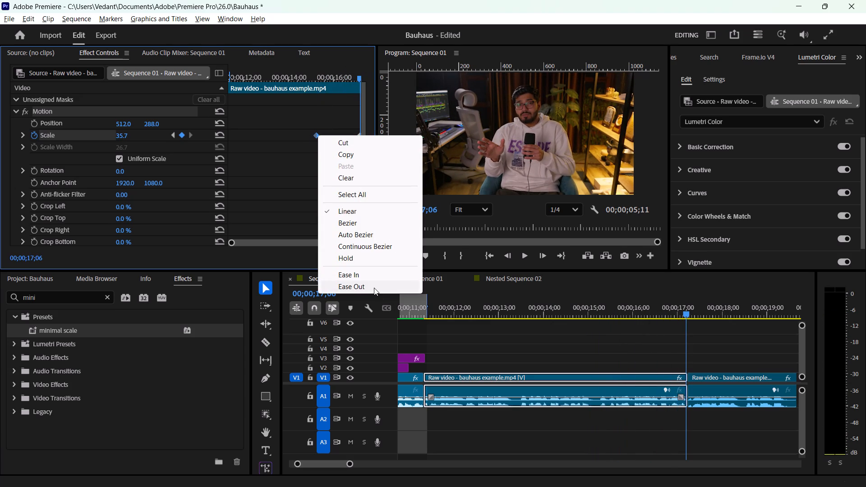
left_click(369, 285)
left_click(357, 136)
right_click(357, 136)
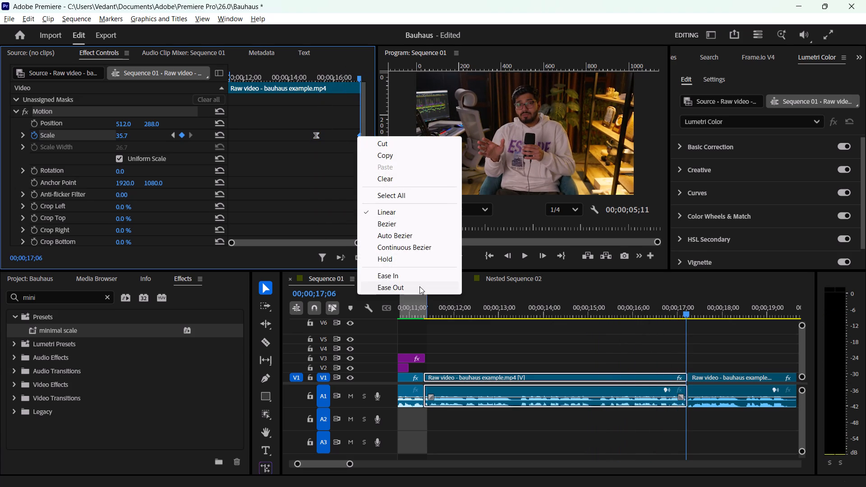
left_click(409, 278)
Lengthen the last Scale keyframe's incoming velocity handle so the zoom peaks early and slows gradually.
left_click(21, 135)
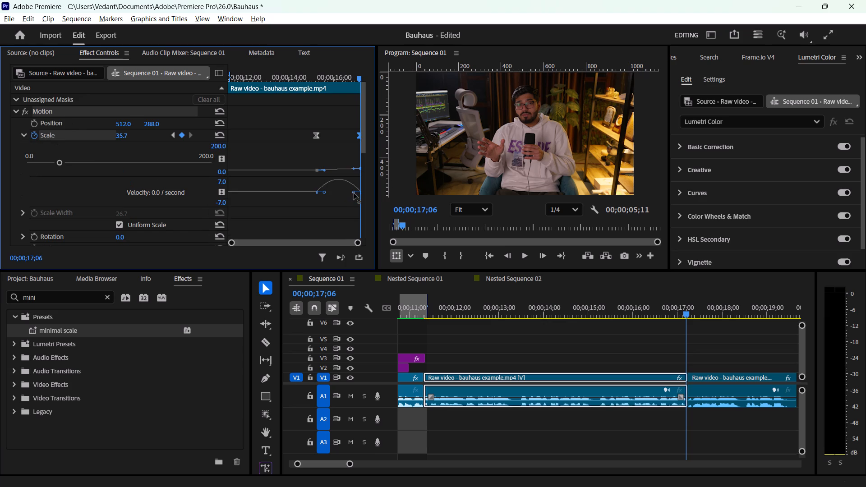
left_click_drag(354, 193, 347, 193)
left_click_drag(347, 193, 341, 193)
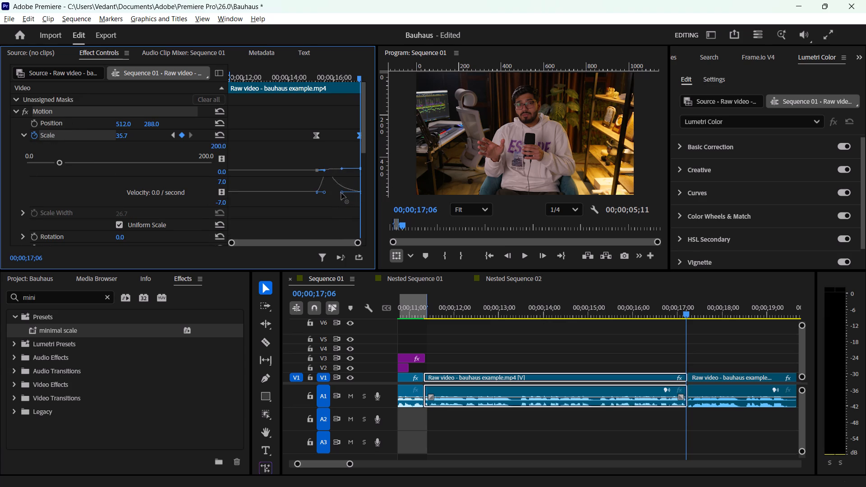
left_click_drag(341, 193, 341, 193)
left_click(342, 200)
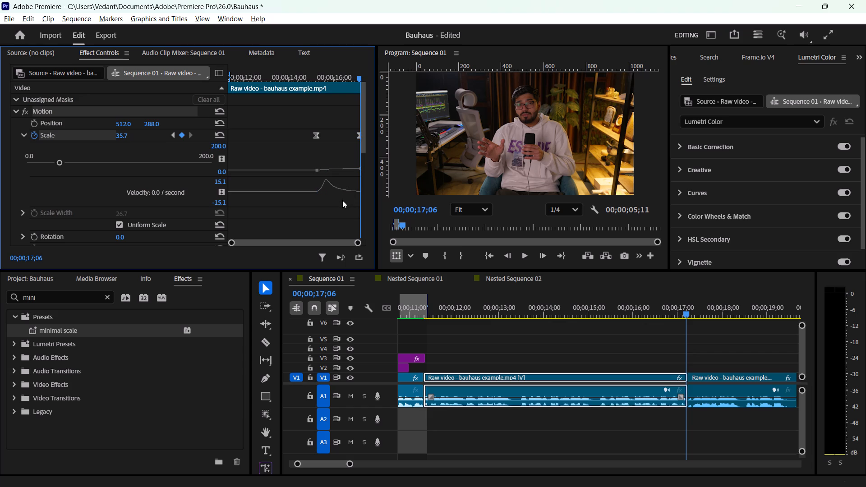
Play back the talking-head clip's zoom and examine its Scale settings and velocity curve.
left_click_drag(681, 309, 446, 315)
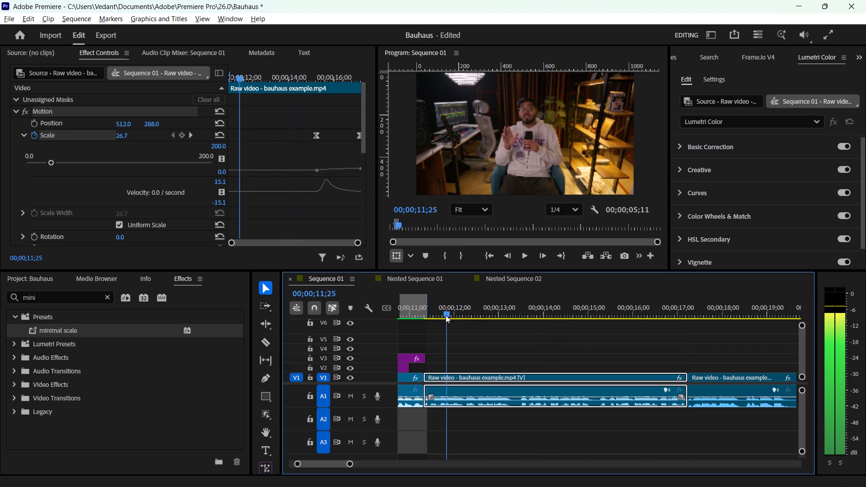
left_click_drag(446, 315, 492, 327)
key("space")
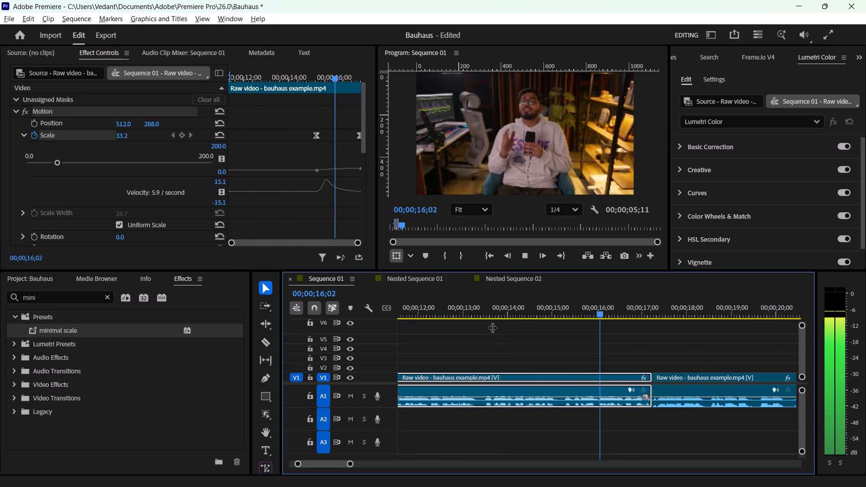
key("space")
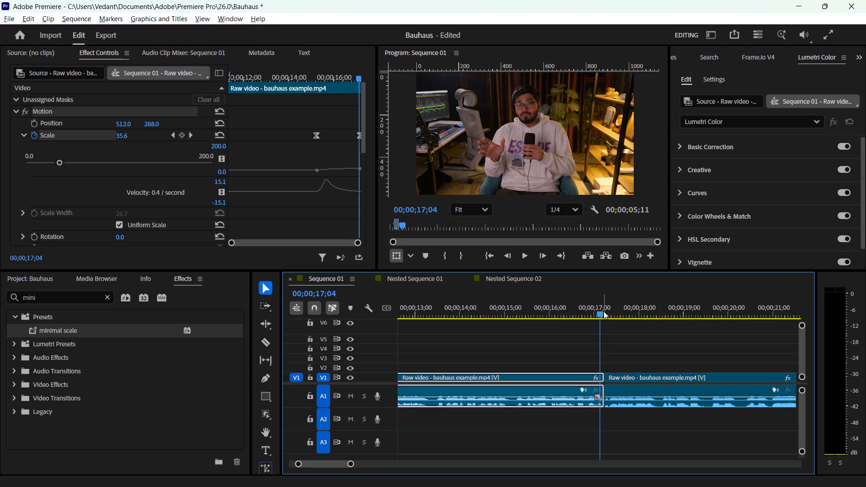
left_click_drag(594, 316, 426, 314)
key("space")
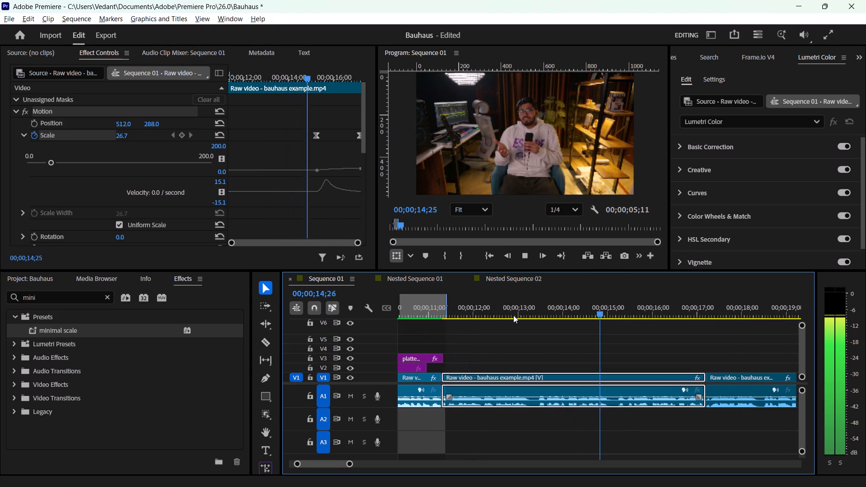
key("space")
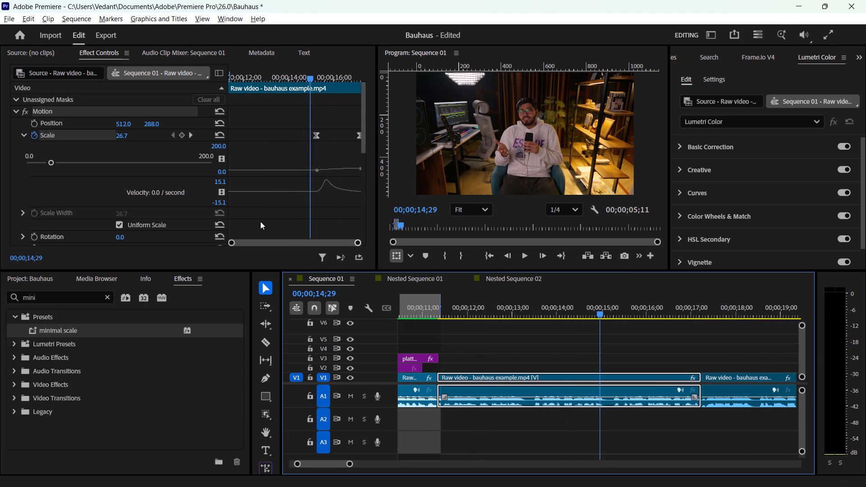
scroll(307, 142, "down", 3)
scroll(314, 154, "up", 4)
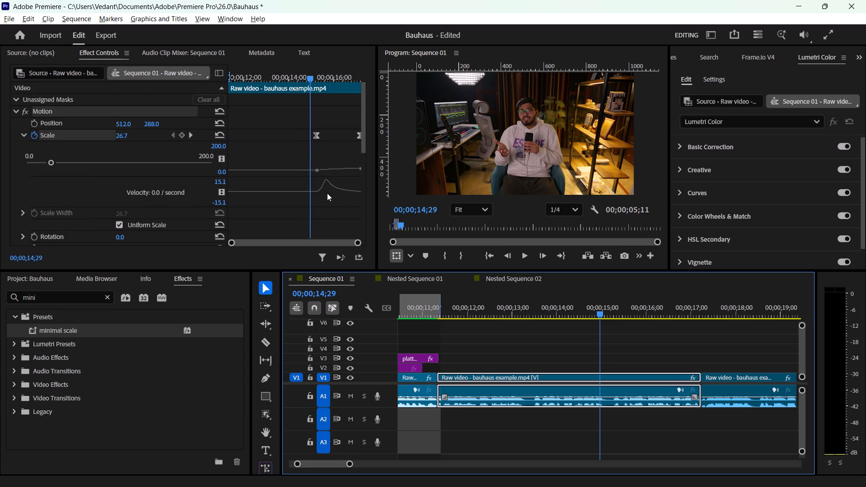
Shift both Scale keyframes earlier so the zoom starts at 00;00;14;29, and lengthen the last keyframe's incoming velocity handle for a sharper early peak.
left_click_drag(296, 124, 379, 216)
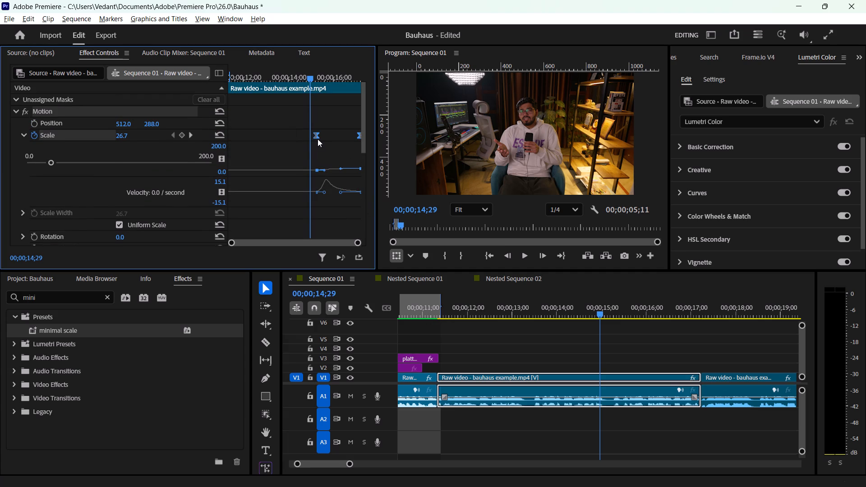
left_click_drag(318, 138, 313, 138)
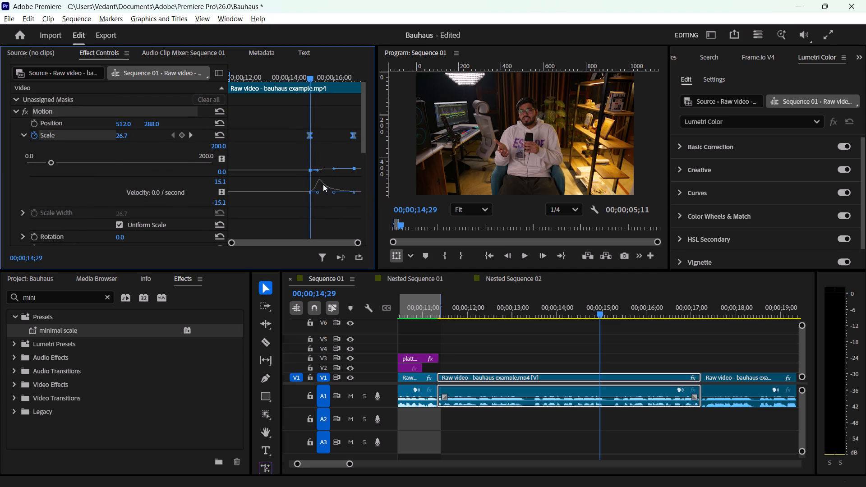
left_click_drag(332, 193, 324, 193)
left_click(335, 209)
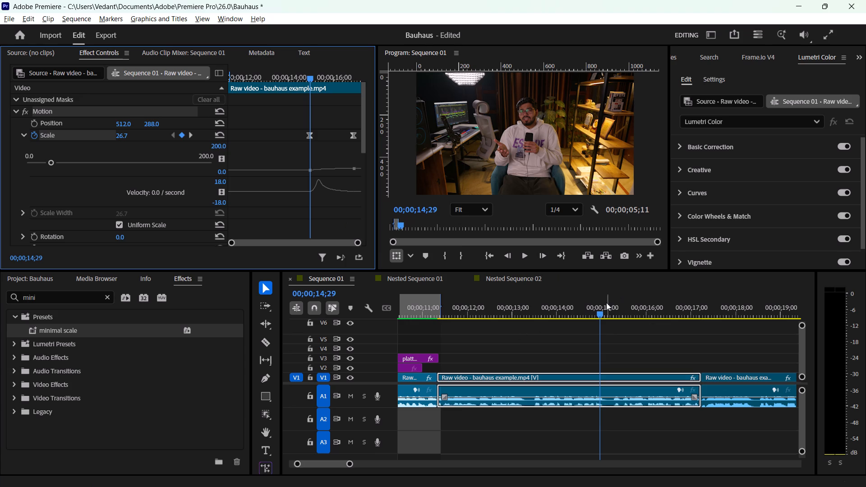
Scrub and play back the talking-head clip to examine the retimed Scale zoom.
left_click_drag(602, 310, 629, 306)
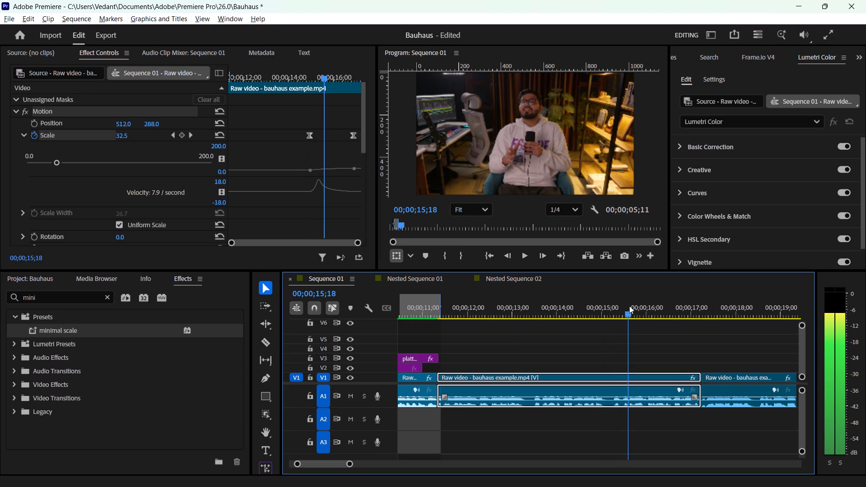
left_click_drag(629, 306, 651, 305)
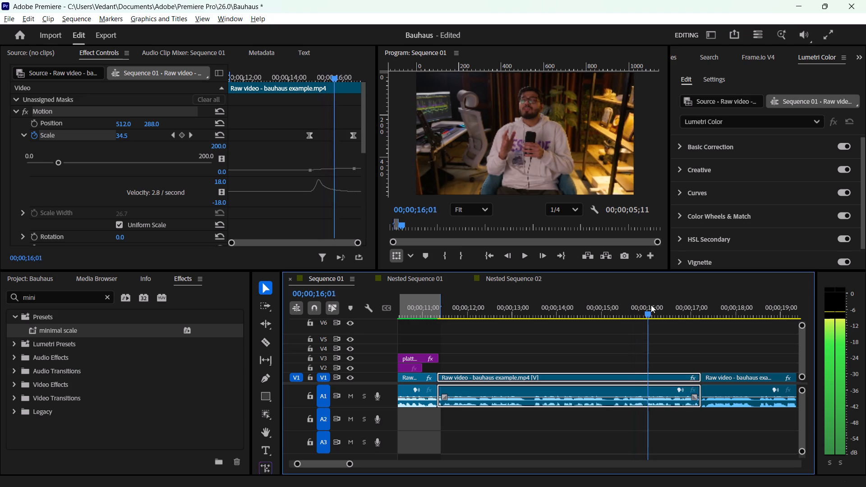
left_click_drag(651, 305, 674, 309)
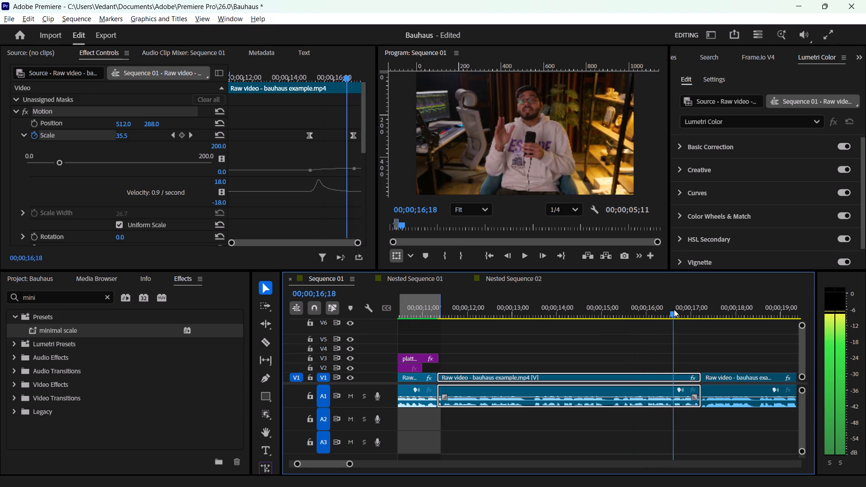
left_click_drag(674, 309, 521, 342)
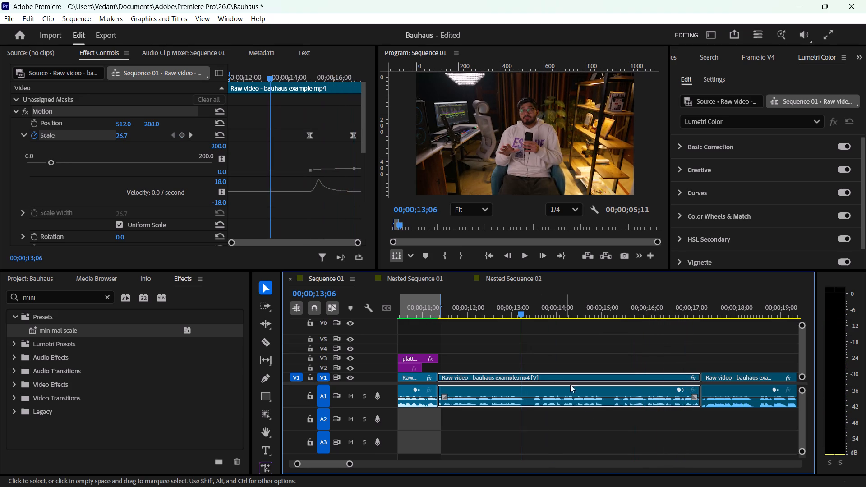
left_click(596, 419)
key("space")
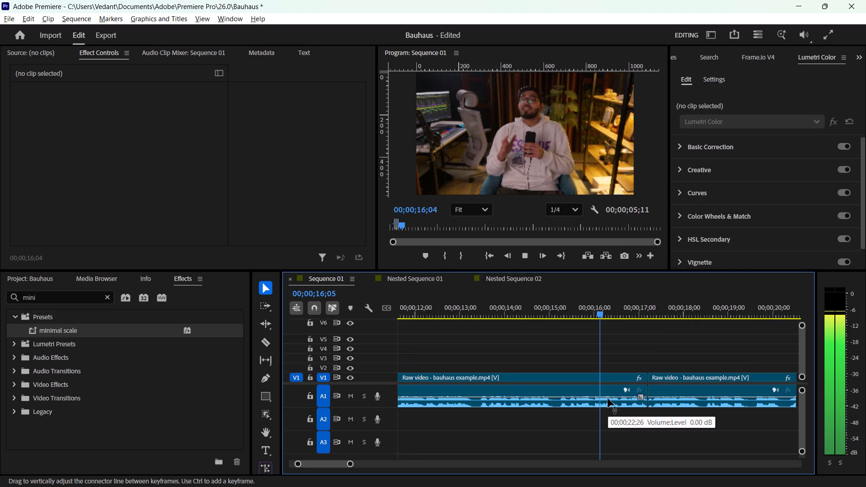
key("space")
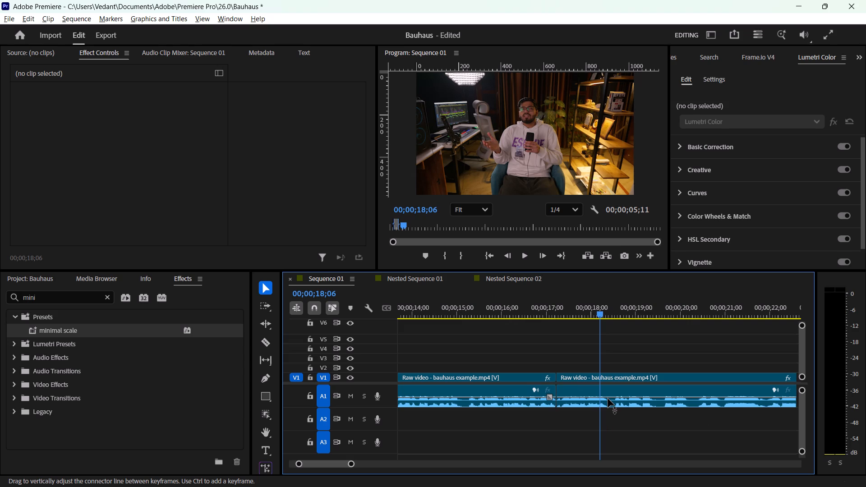
Save the Bauhaus project.
left_click(659, 338)
key("ctrl+s")
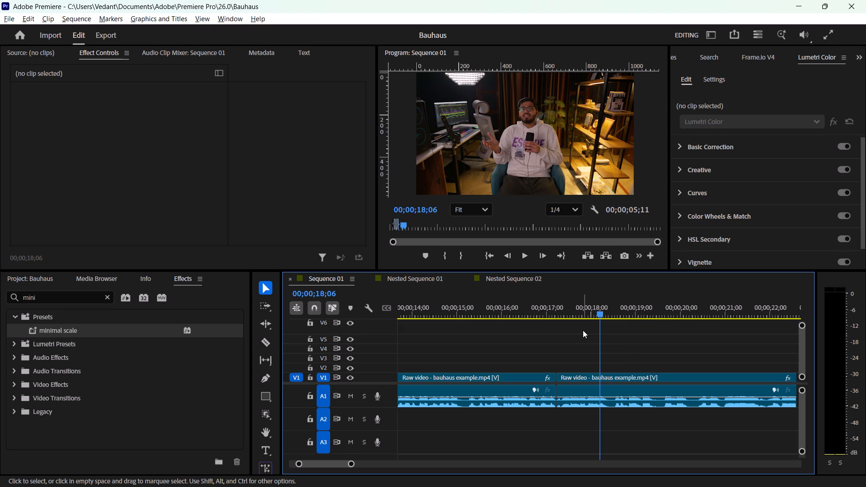
Play the talking-head footage after 00;00;18;06 and look through the project's images for material to insert there.
type("----")
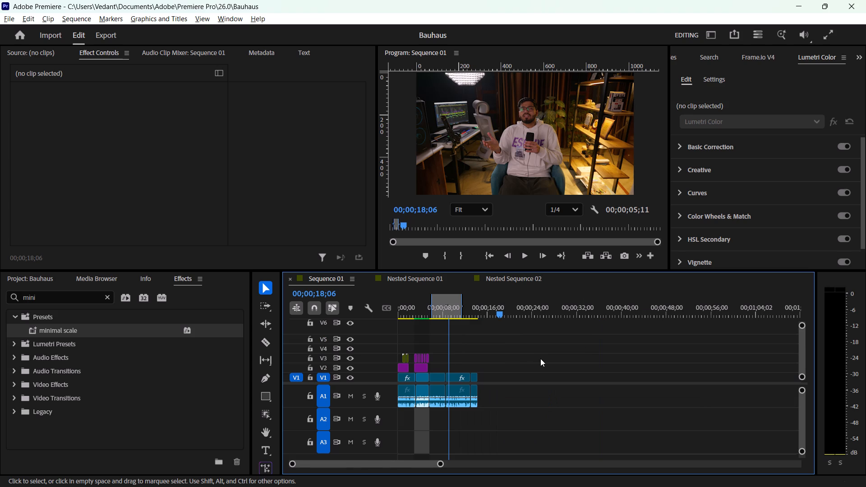
type("==")
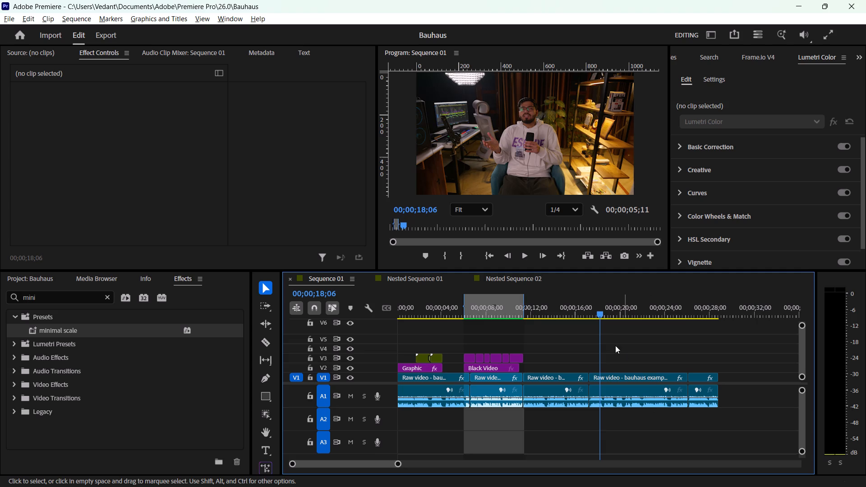
key("space")
left_click_drag(599, 313, 586, 316)
key("space")
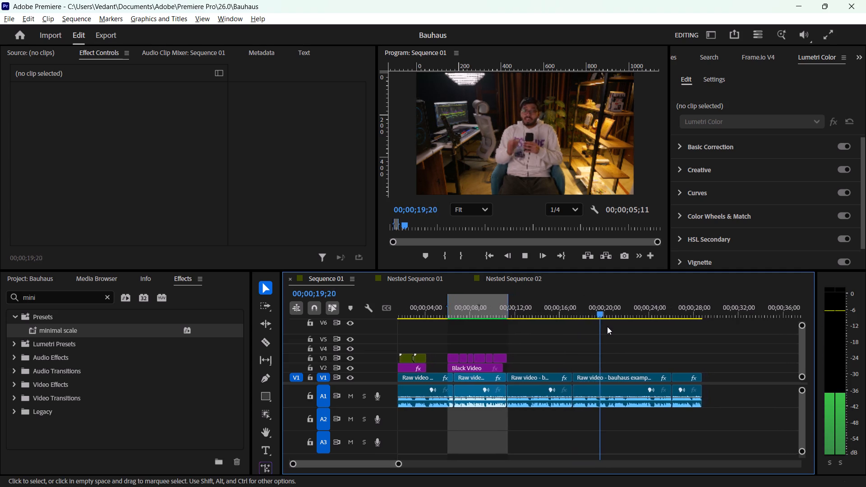
key("space")
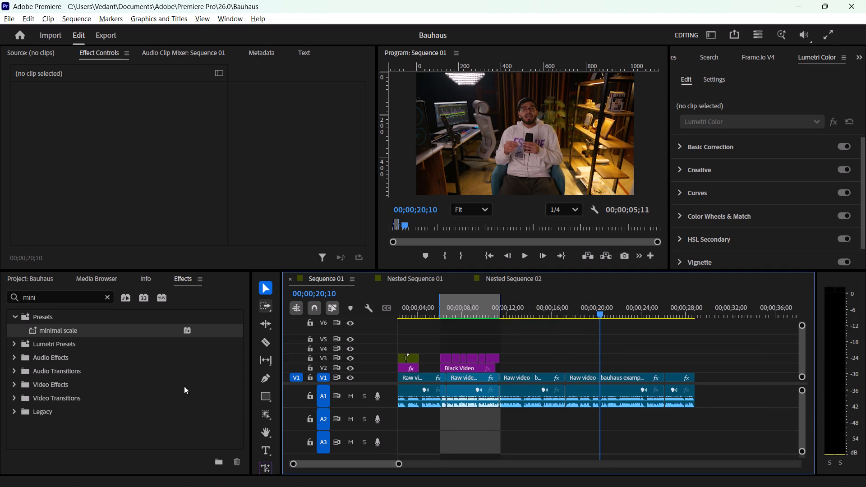
left_click(92, 278)
left_click(46, 281)
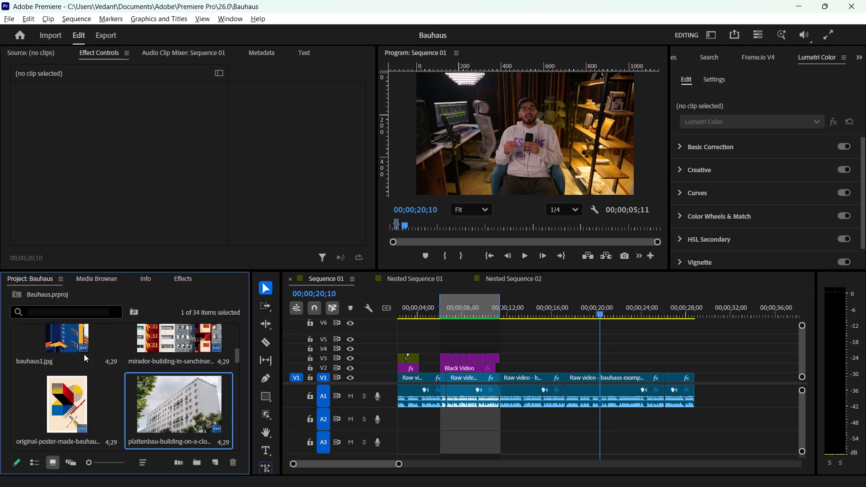
scroll(107, 401, "down", 6)
scroll(108, 383, "up", 3)
scroll(108, 383, "down", 1)
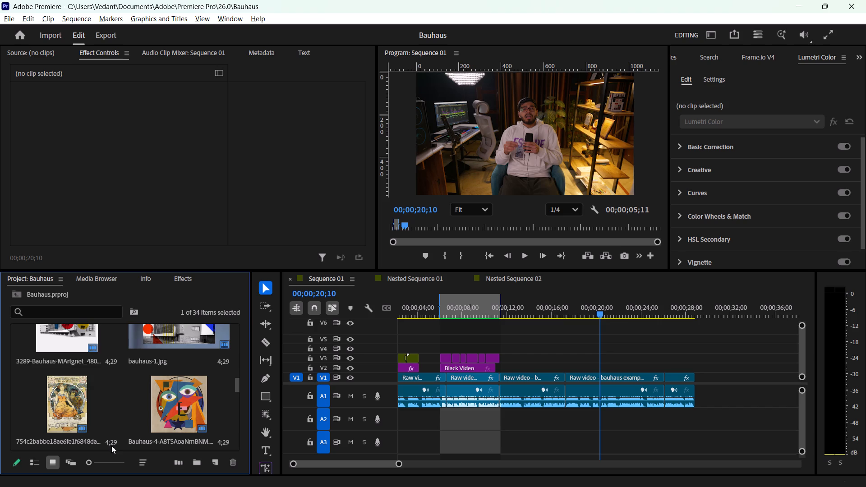
Add a sequence marker at 00;00;20;08.
left_click(600, 307)
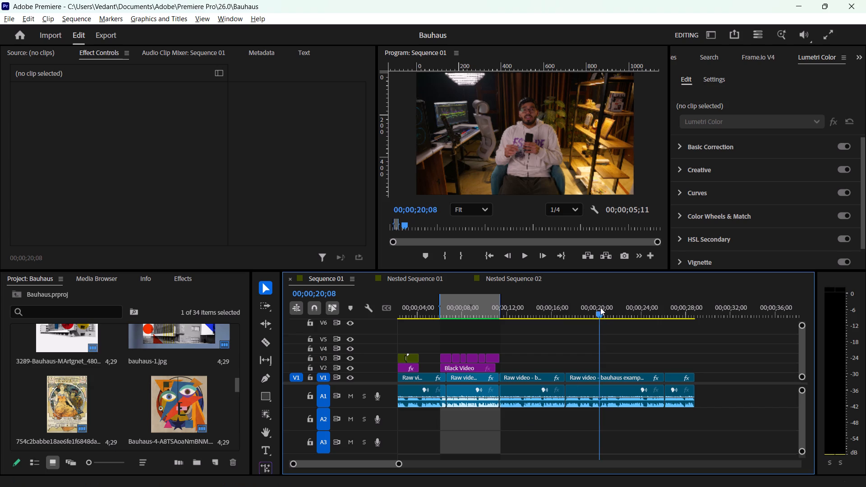
key("m")
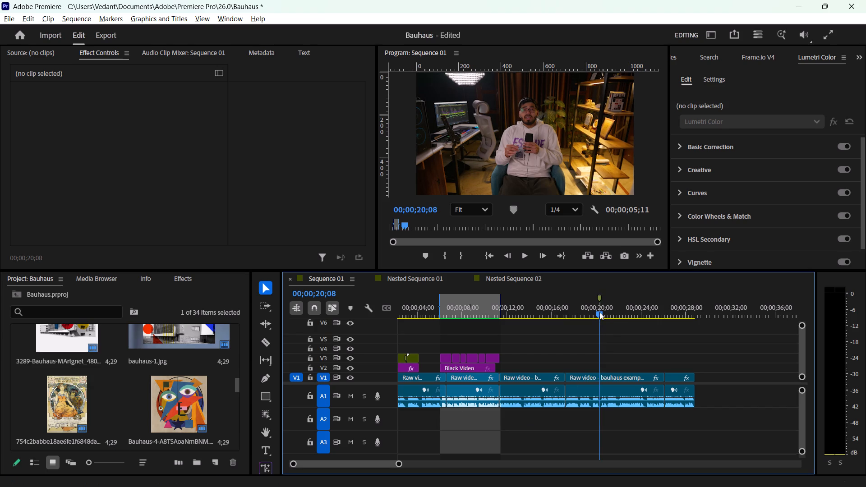
Place the Art Nouveau poster image (754c2bab…) on V2, starting at the 00;00;20;08 marker.
scroll(172, 364, "up", 4)
scroll(172, 364, "down", 4)
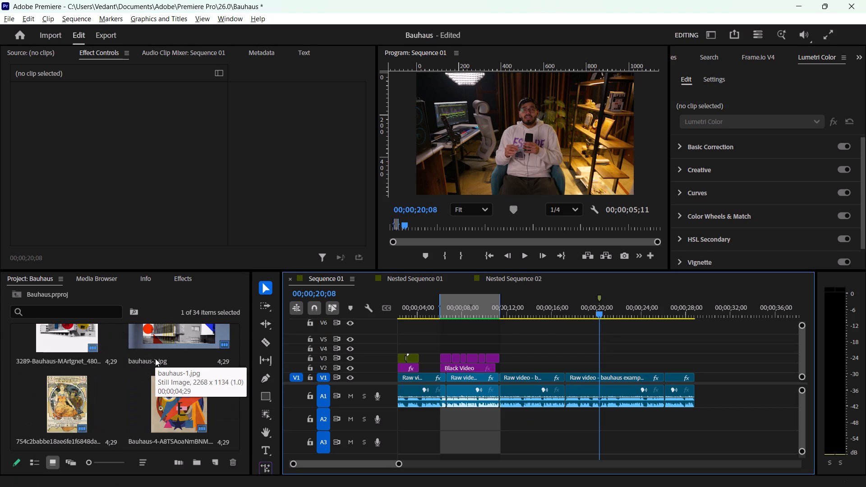
left_click_drag(76, 398, 601, 364)
Place the yellow Amsterdam poster image on V3 above the Art Nouveau poster, starting at the same marker.
scroll(189, 388, "up", 3)
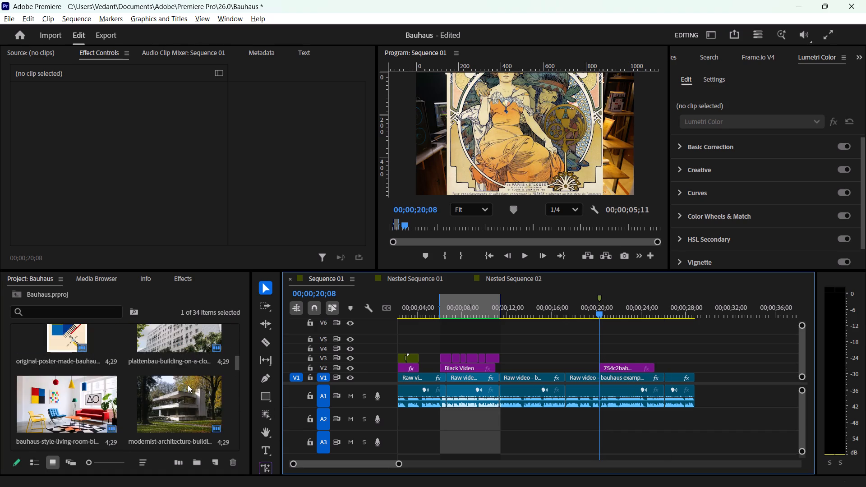
scroll(188, 385, "up", 6)
left_click_drag(175, 360, 194, 363)
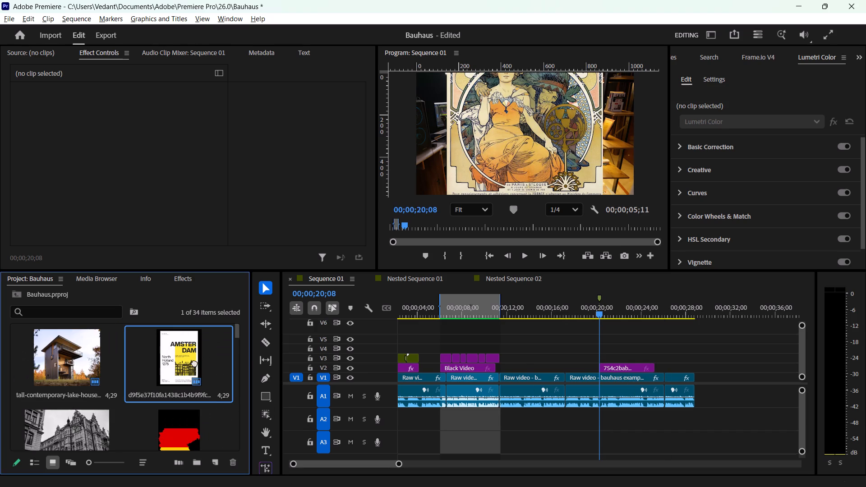
left_click_drag(194, 363, 600, 358)
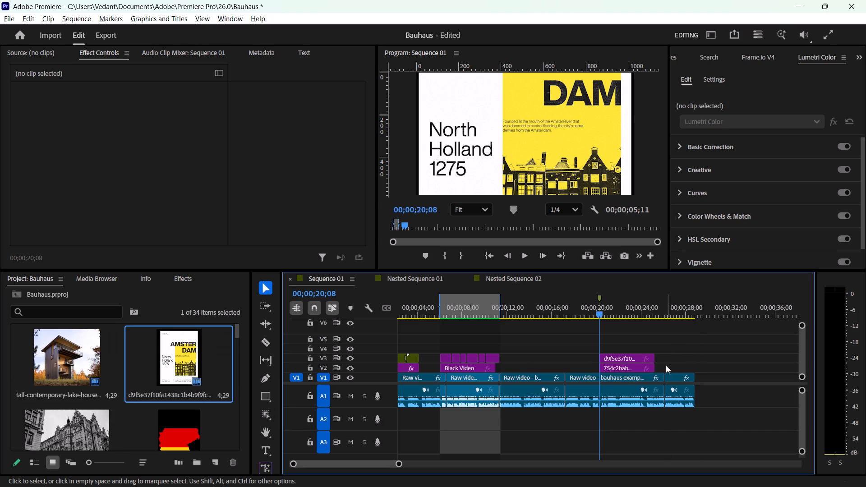
Move both poster clips up one track, to V3 and V4, leaving V2 free beneath them.
left_click_drag(664, 365, 626, 360)
left_click_drag(625, 358, 625, 350)
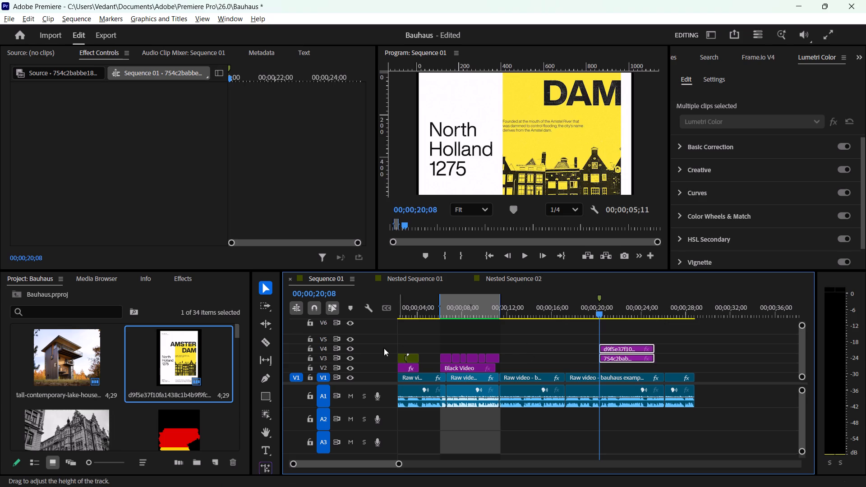
Duplicate the opening V2 Graphic background clip onto V2 beneath the posters, starting at the marker, and preview the frame at 00;00;20;28.
left_click_drag(602, 310, 400, 327)
left_click(412, 371)
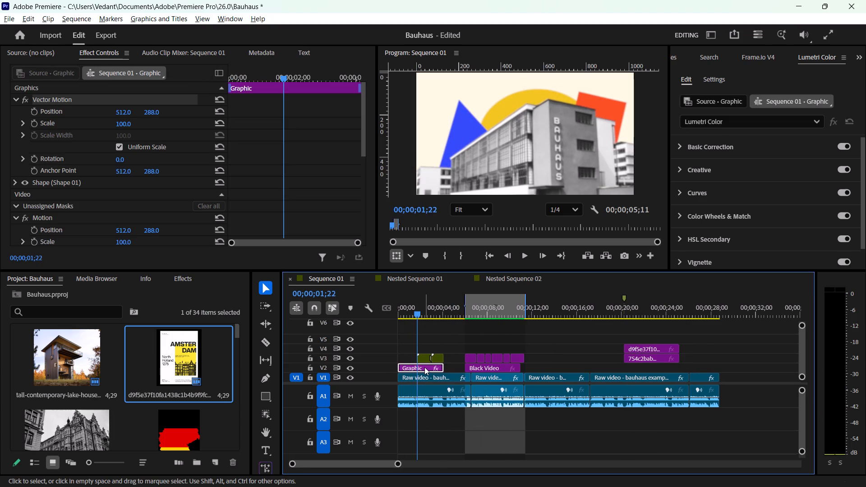
left_click_drag(424, 367, 645, 366, "alt")
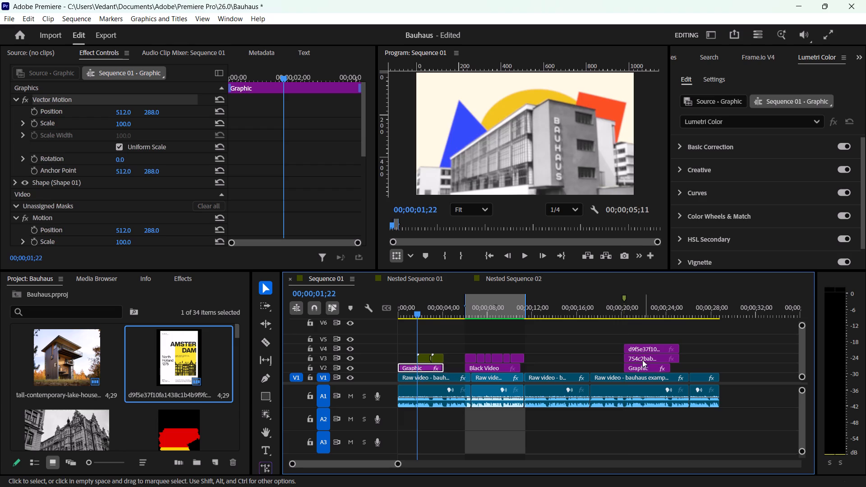
left_click_drag(621, 307, 629, 308)
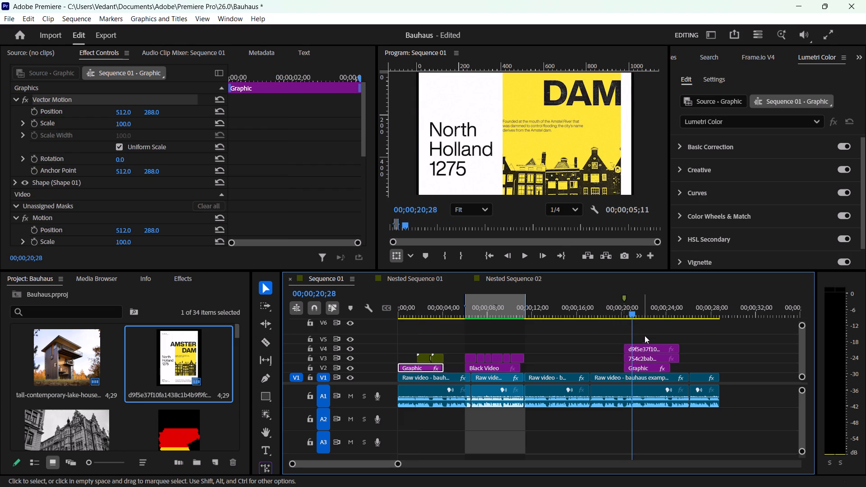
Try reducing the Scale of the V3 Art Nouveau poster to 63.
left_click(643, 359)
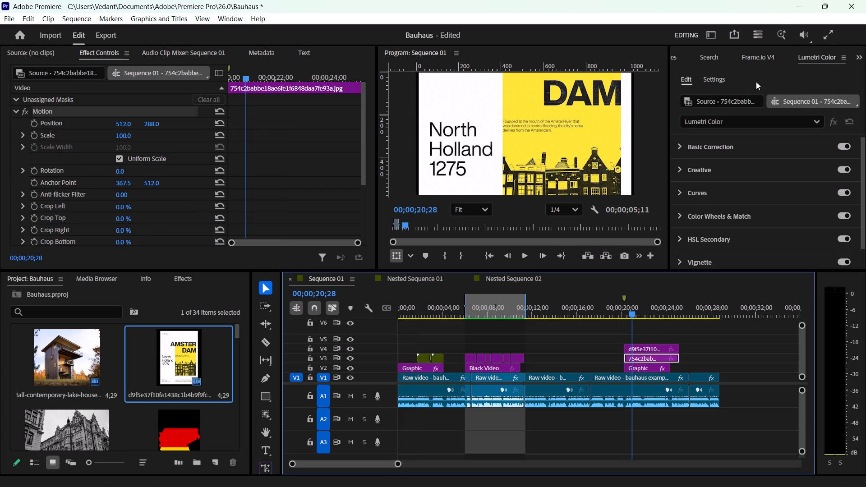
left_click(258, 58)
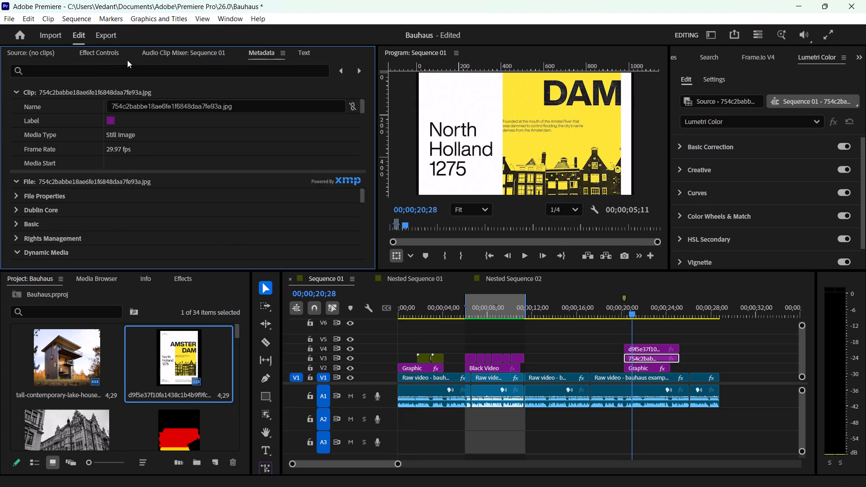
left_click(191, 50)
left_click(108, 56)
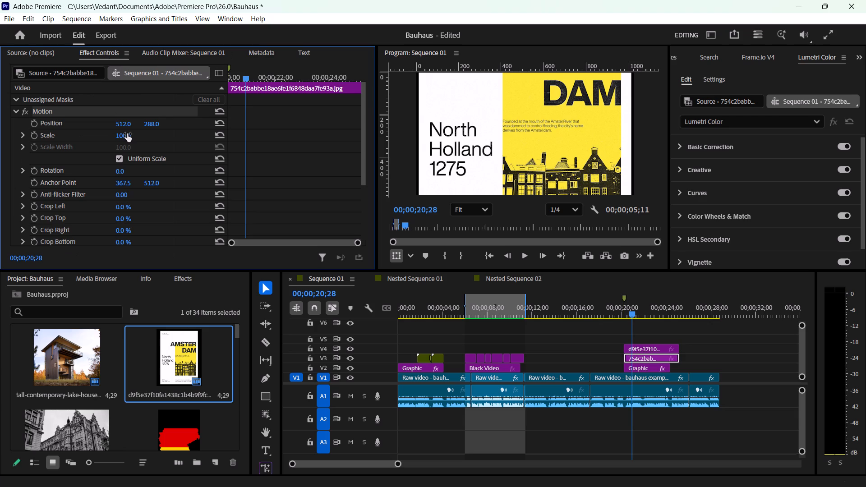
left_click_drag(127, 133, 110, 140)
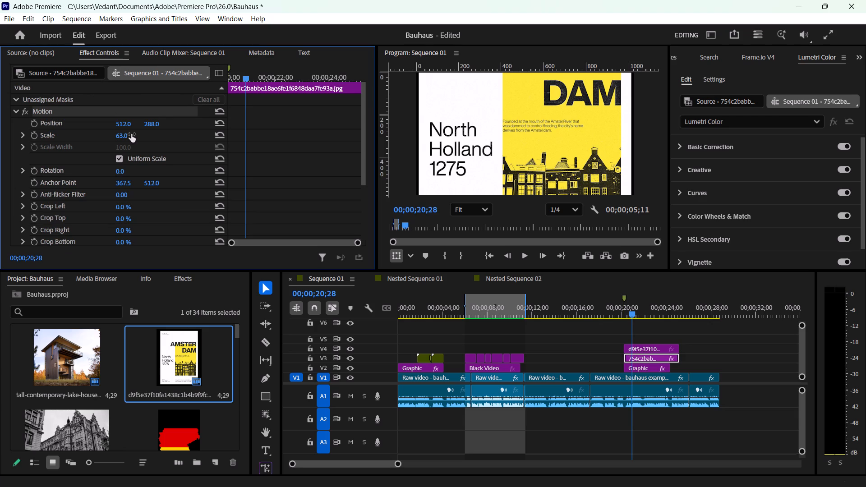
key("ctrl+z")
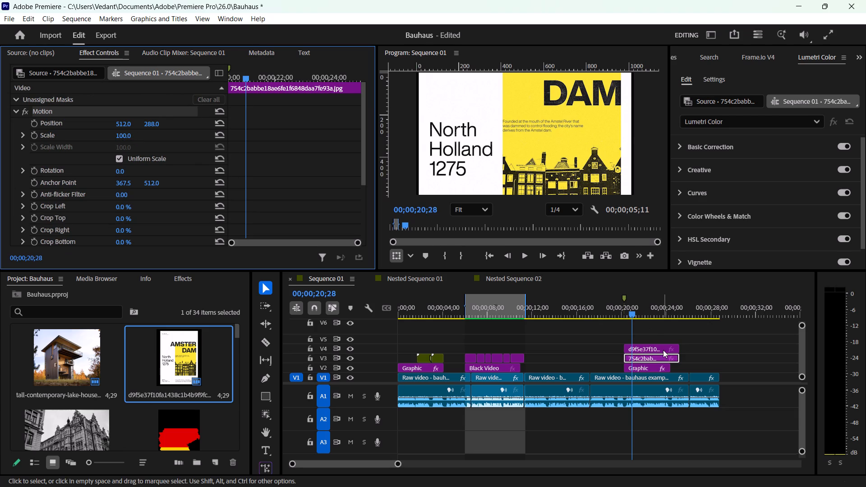
Set the V4 Amsterdam poster's Scale to 32 so the whole poster fits in the frame.
left_click(643, 350)
left_click_drag(126, 137, 104, 139)
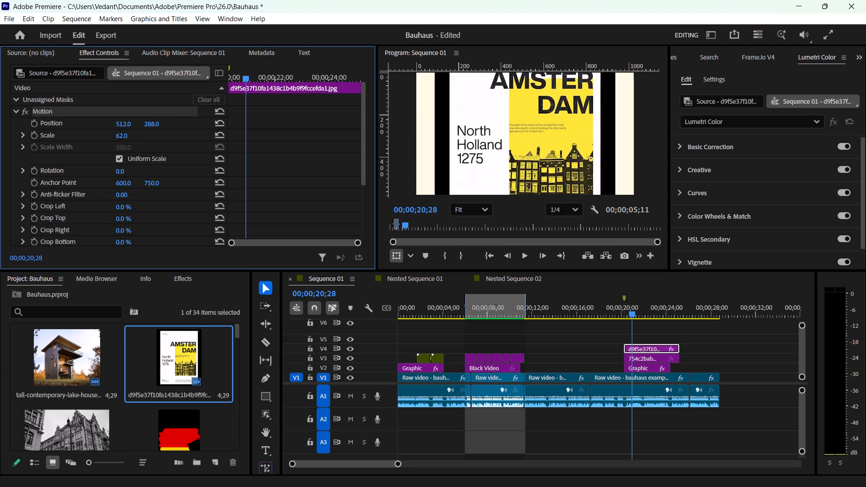
left_click_drag(104, 139, 88, 140)
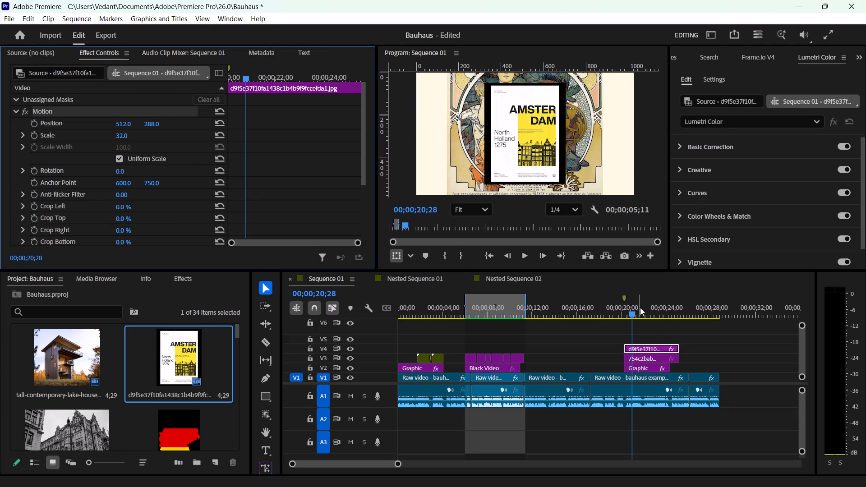
Set the V3 Art Nouveau poster's Scale to 51 so its height roughly matches the Amsterdam poster.
left_click(648, 359)
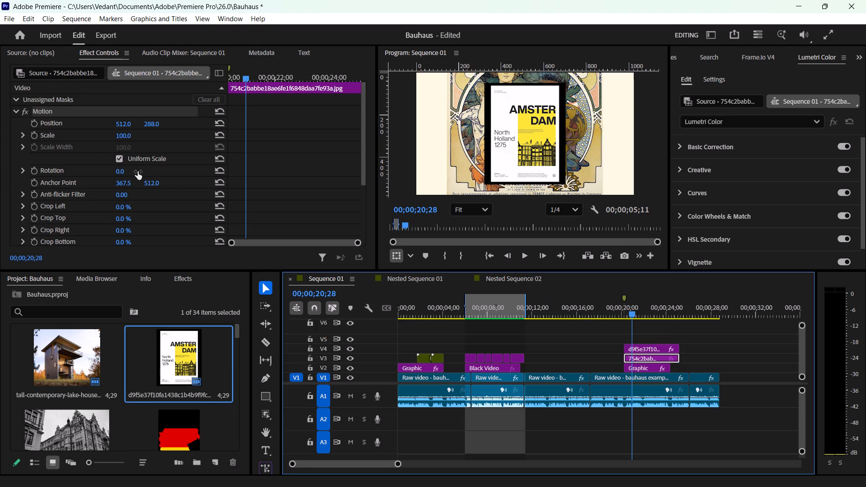
left_click_drag(126, 135, 100, 139)
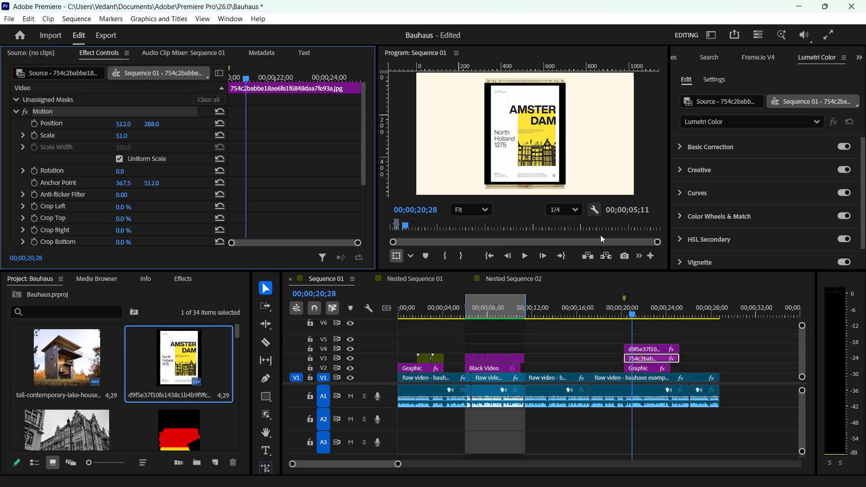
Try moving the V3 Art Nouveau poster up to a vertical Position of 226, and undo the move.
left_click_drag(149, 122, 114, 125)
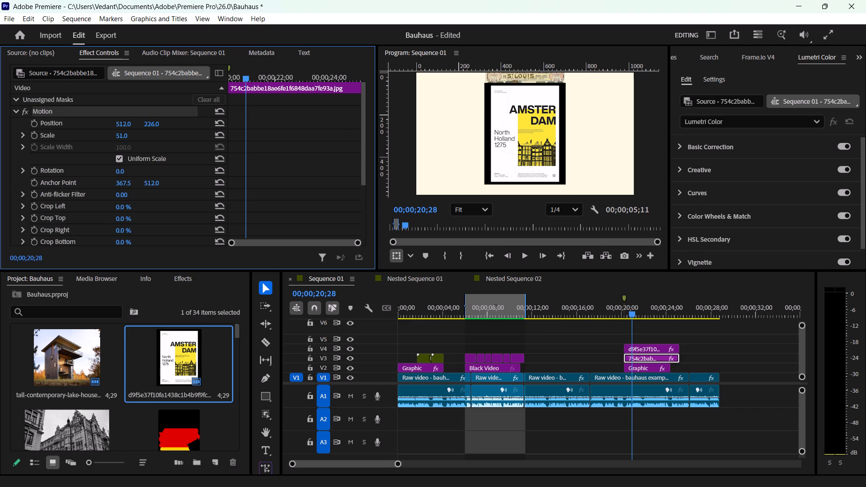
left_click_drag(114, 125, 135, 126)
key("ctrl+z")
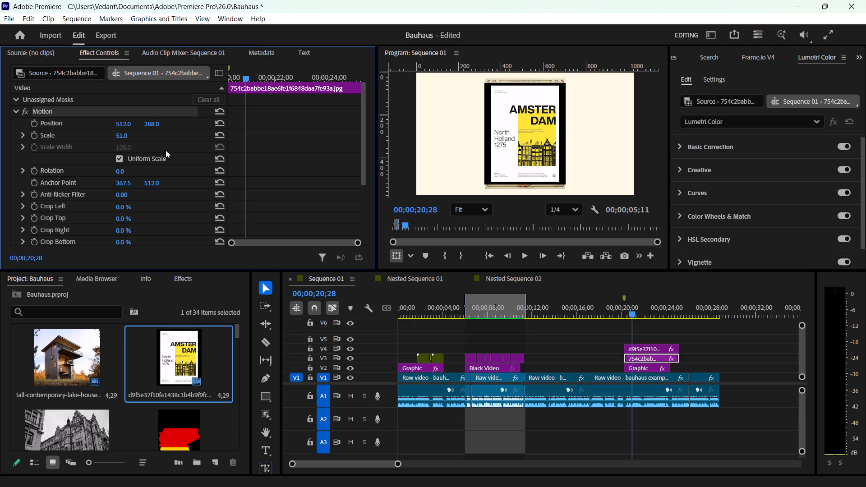
Set the V3 Art Nouveau poster's Scale to 45 and shift it to the frame's left side at horizontal Position 273.
left_click(126, 133)
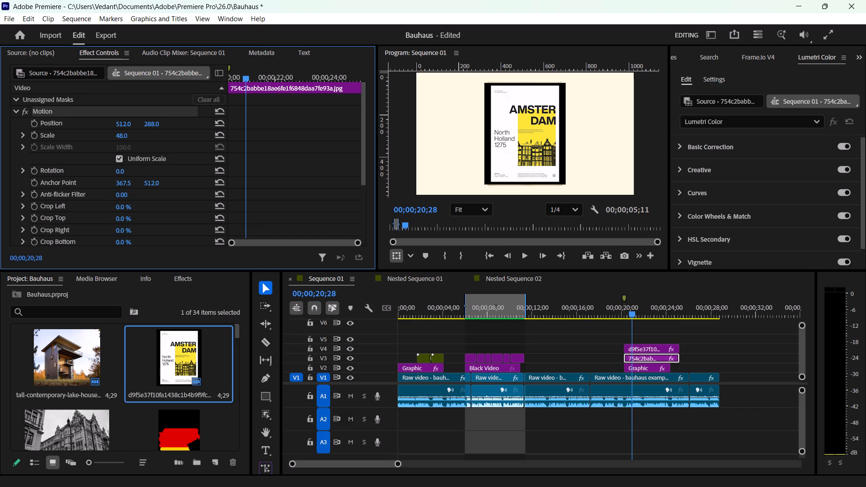
left_click_drag(125, 123, 104, 124)
left_click_drag(104, 124, 116, 123)
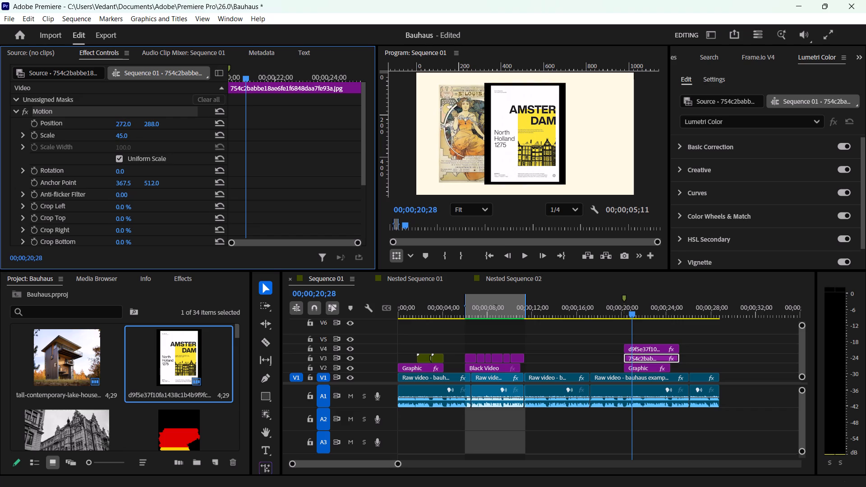
left_click_drag(116, 123, 116, 123)
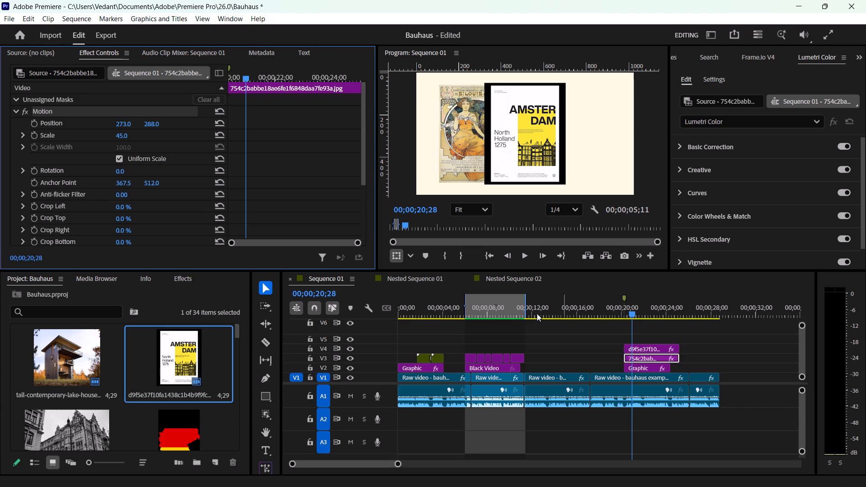
Crop the left side of the V4 Amsterdam poster by 9% to remove its black border there.
left_click(647, 350)
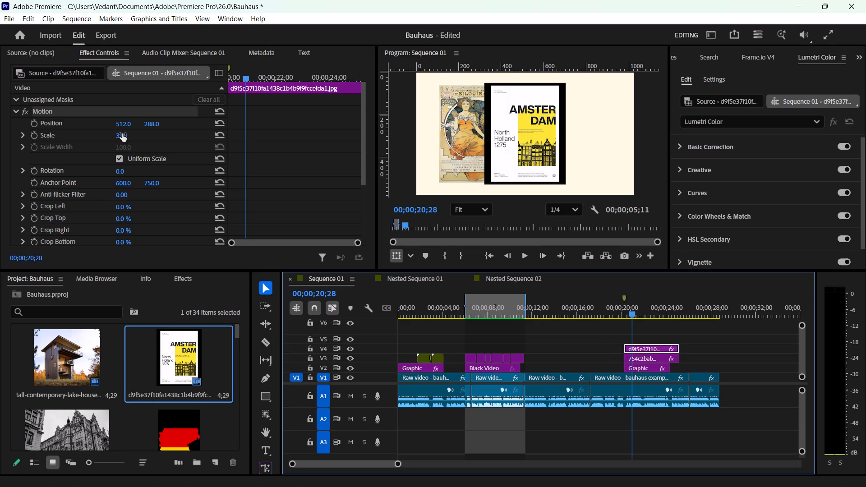
left_click(126, 205)
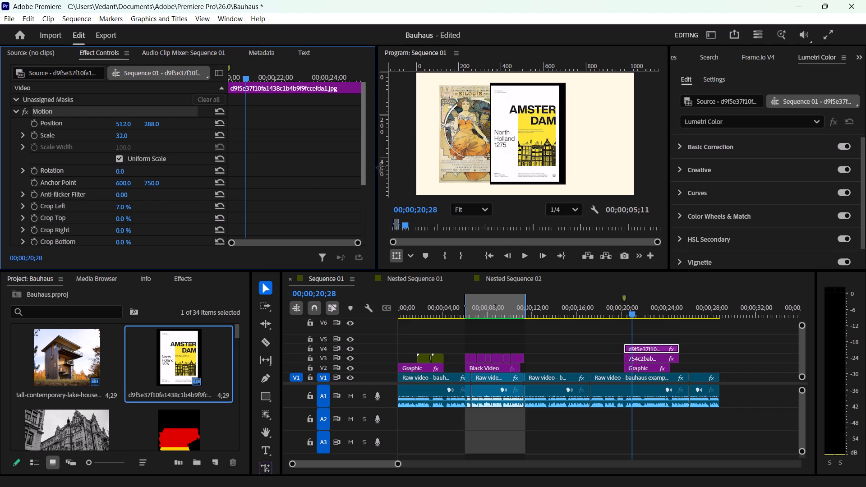
scroll(500, 123, "up", 18)
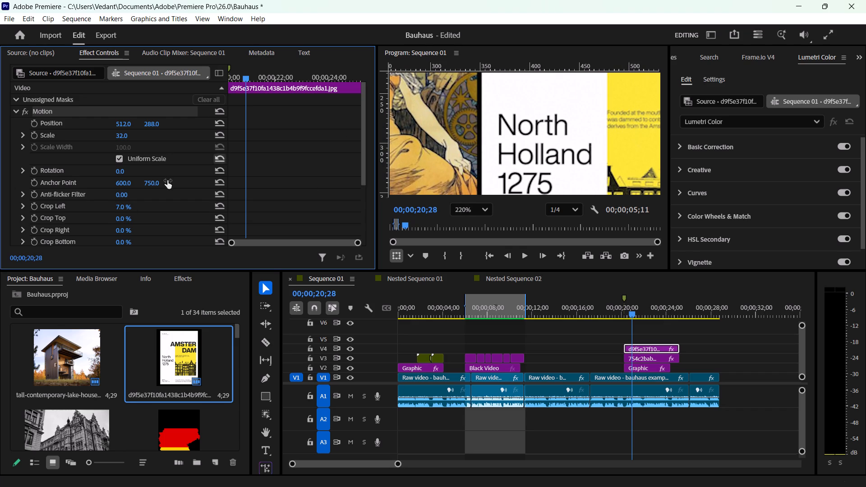
left_click(126, 206)
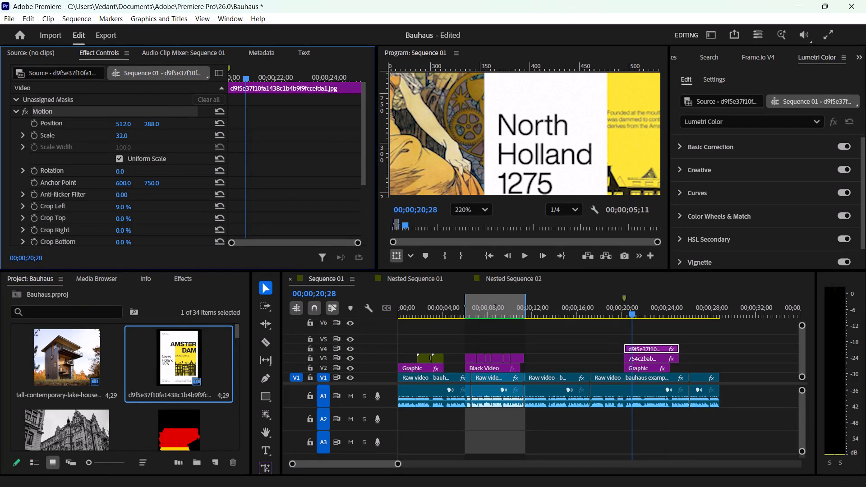
Set the V4 Amsterdam poster's Crop Top to 3% to trim off the black strip above it.
scroll(576, 130, "down", 15)
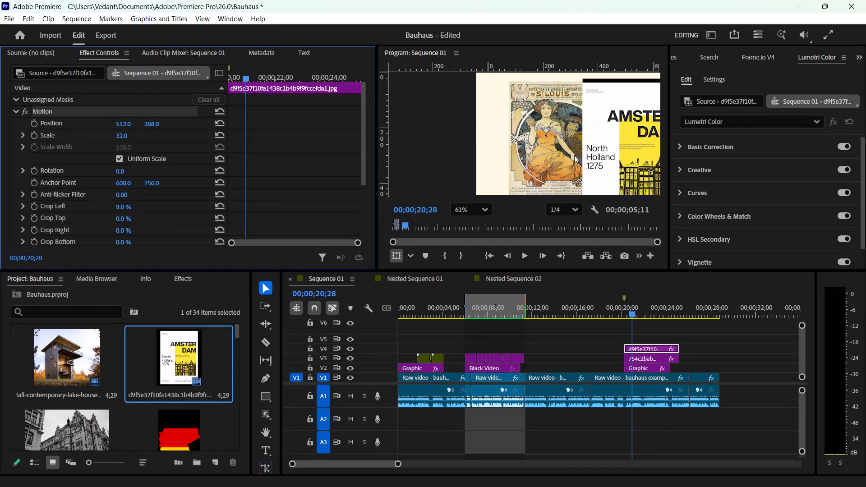
scroll(617, 72, "up", 18)
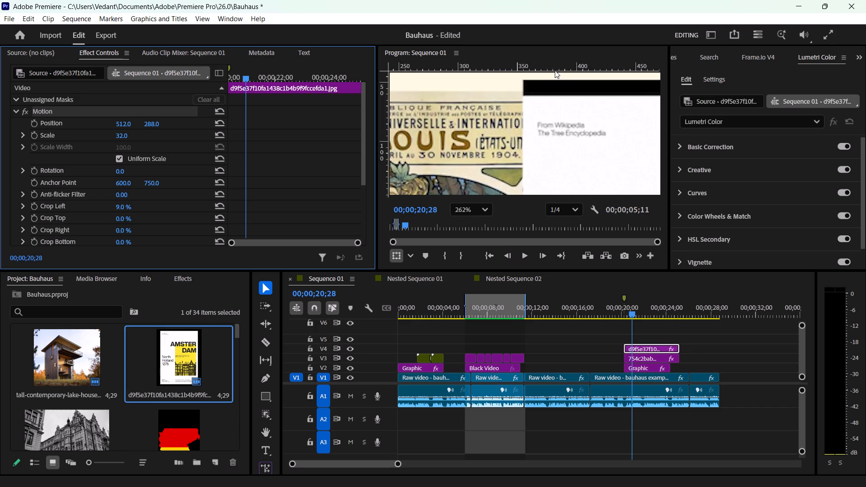
scroll(555, 70, "up", 3)
left_click_drag(124, 219, 124, 218)
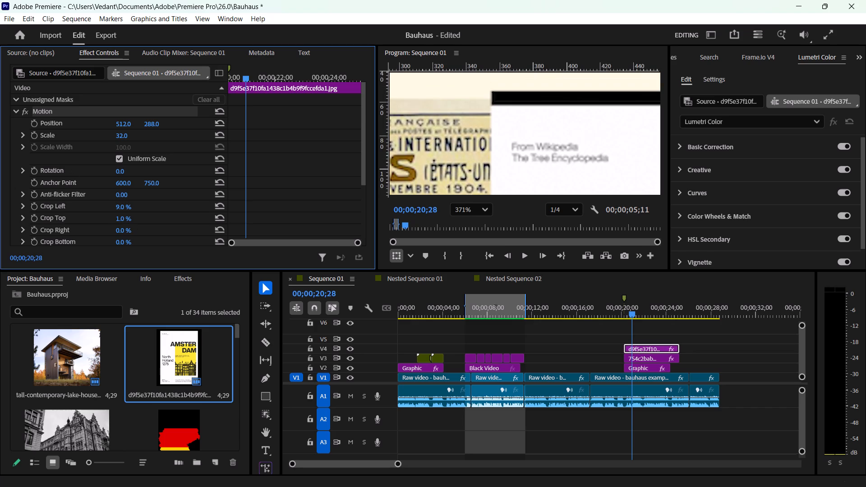
left_click_drag(124, 218, 120, 216)
left_click_drag(120, 216, 121, 215)
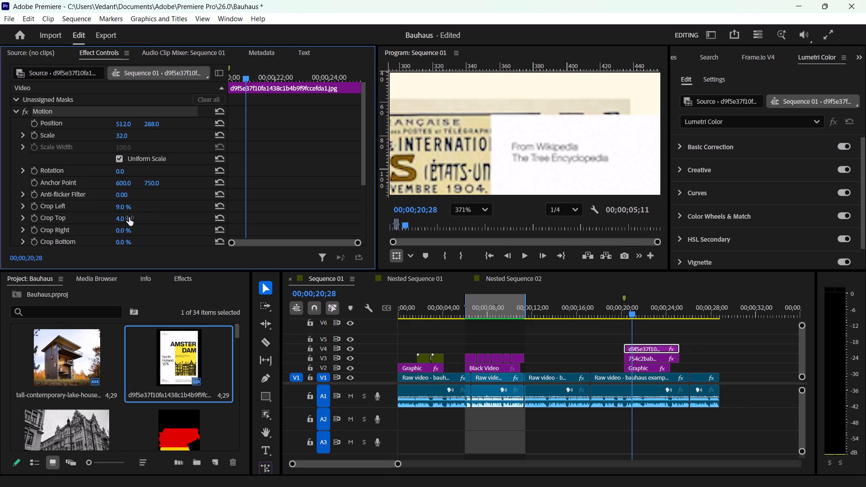
left_click(126, 219)
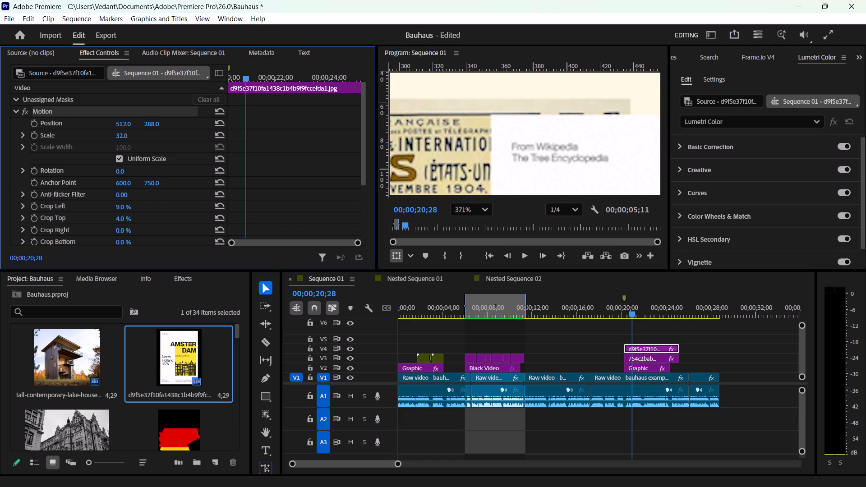
left_click(128, 215)
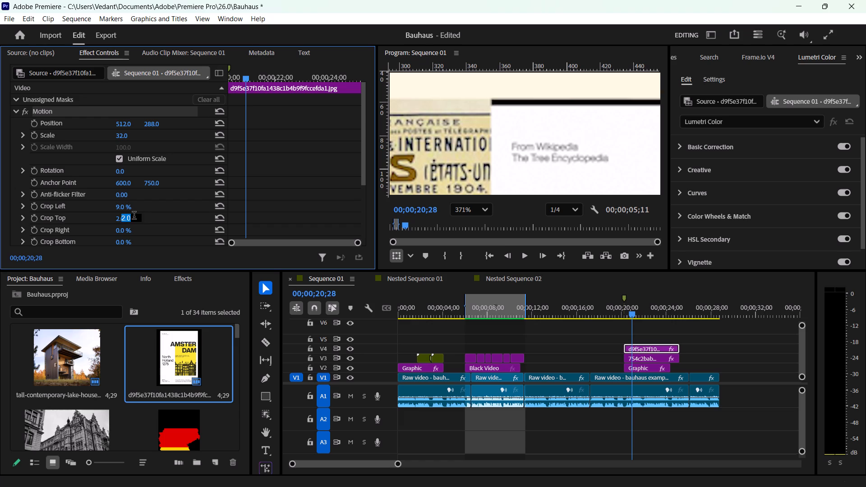
key("BackSpace")
key("3")
key("Return")
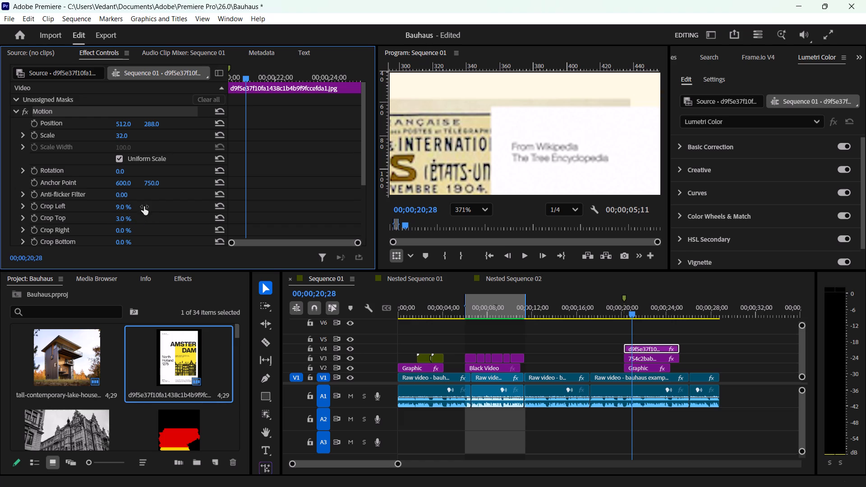
scroll(528, 141, "down", 18)
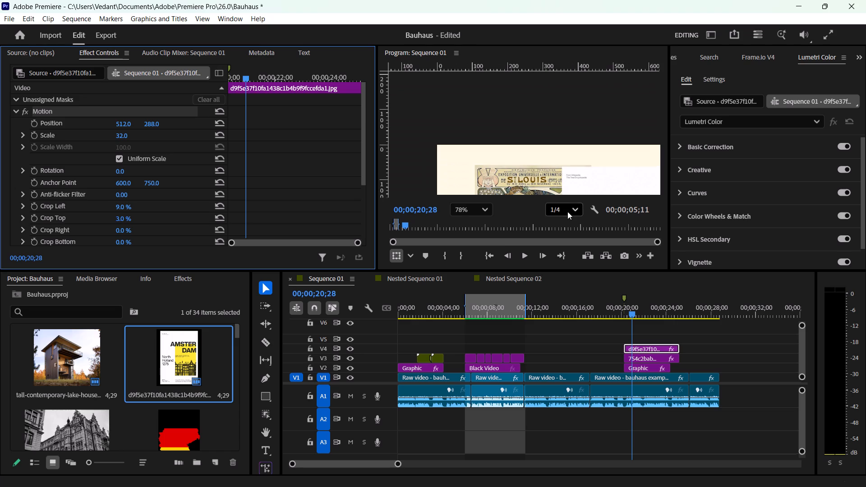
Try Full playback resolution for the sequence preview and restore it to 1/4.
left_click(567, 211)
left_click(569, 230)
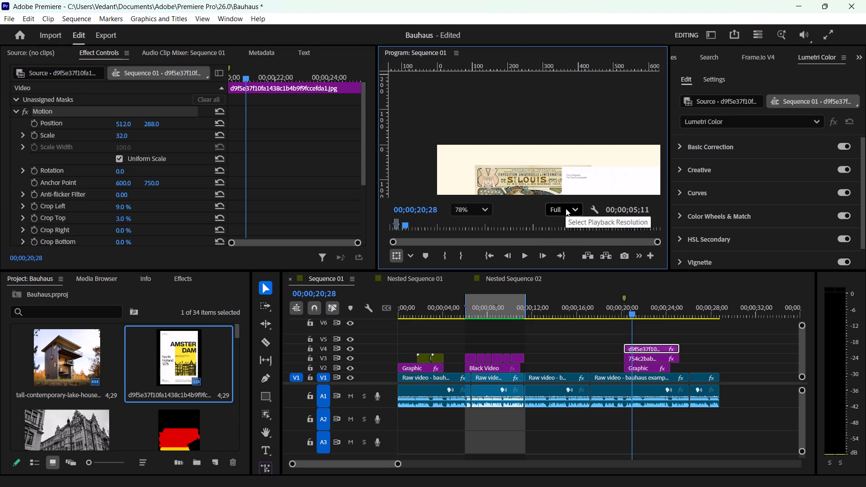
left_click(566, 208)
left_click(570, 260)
Set the V4 Amsterdam poster's Crop Right to 9% to remove the black border on that side.
left_click(474, 211)
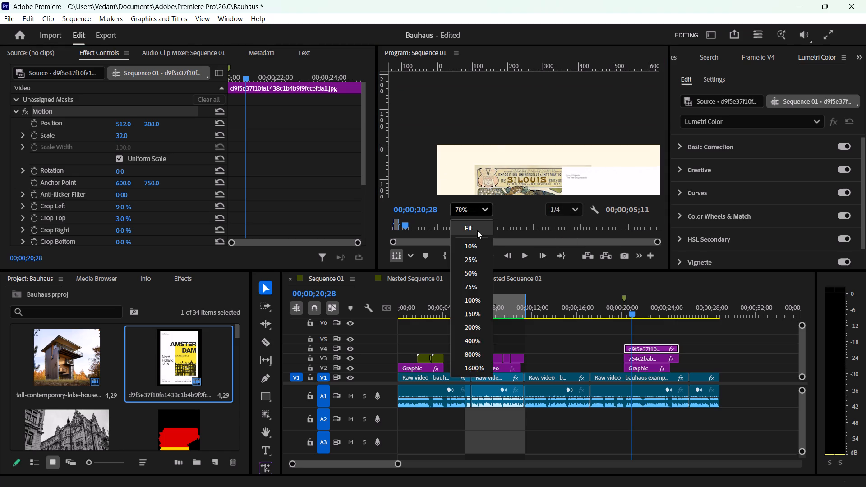
left_click(477, 230)
scroll(557, 114, "up", 18)
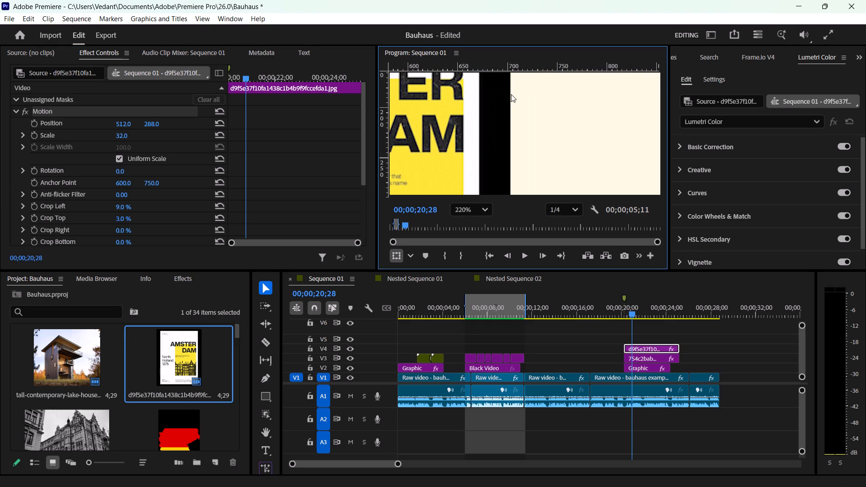
left_click_drag(125, 230, 127, 230)
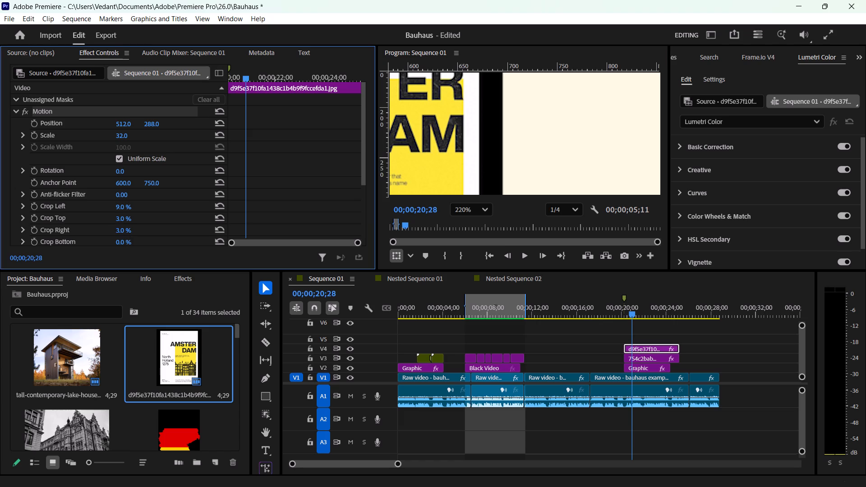
left_click_drag(127, 230, 129, 230)
left_click(127, 229)
key("BackSpace")
key("9")
key("Return")
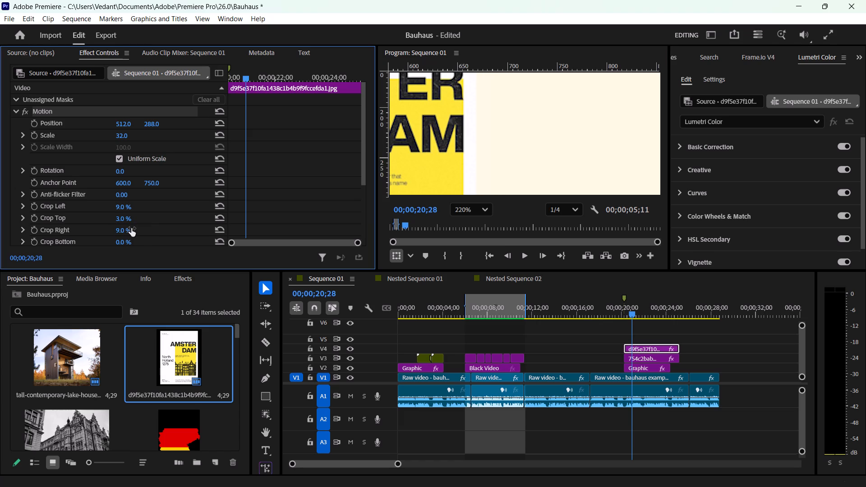
Set the V4 Amsterdam poster's Crop Bottom to 3% to remove the black strip beneath it.
scroll(471, 151, "down", 19)
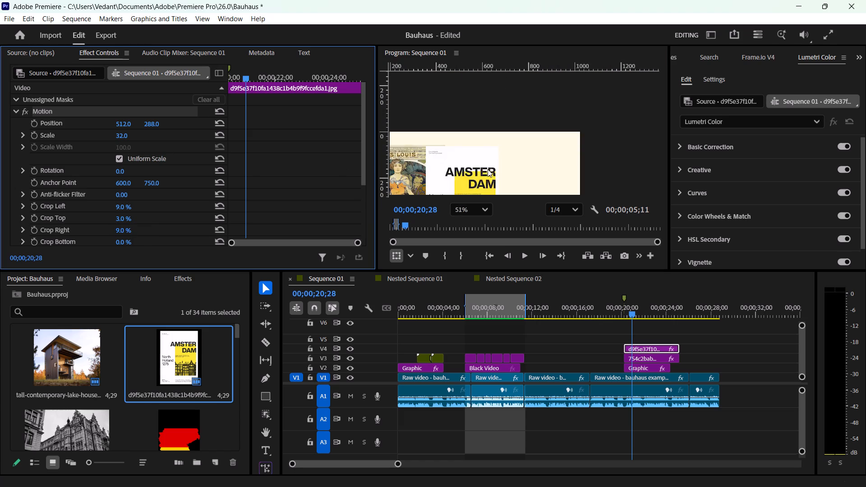
scroll(488, 169, "down", 4)
left_click(484, 207)
left_click(479, 228)
scroll(516, 157, "up", 2)
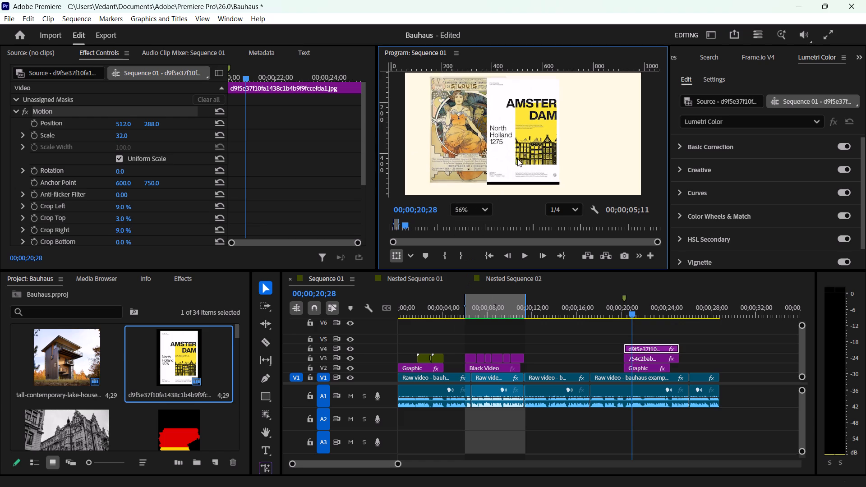
scroll(517, 159, "up", 19)
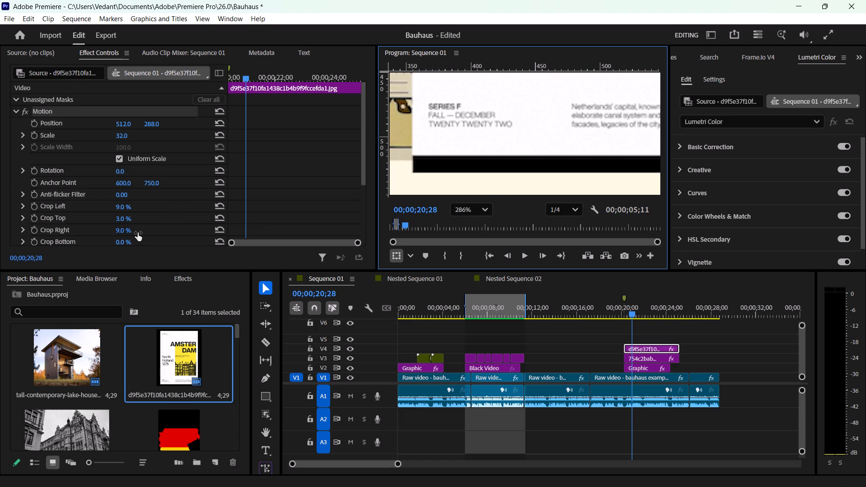
left_click(124, 239)
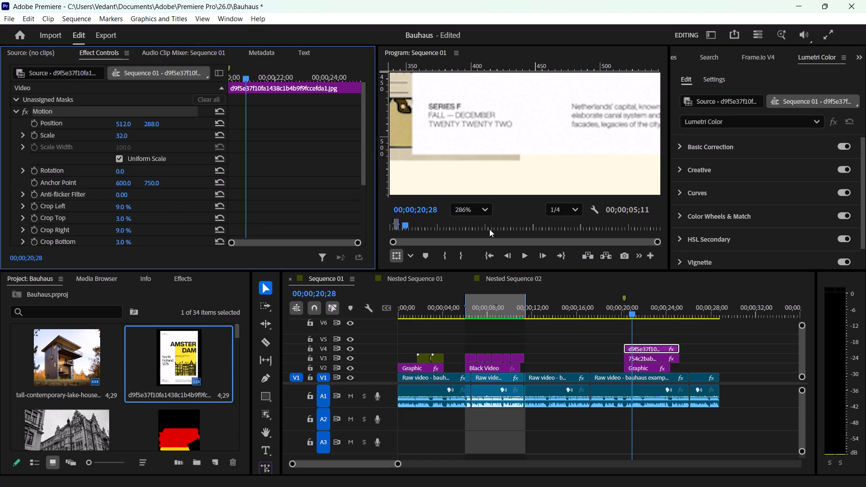
Fit the whole frame in the preview and set the V4 Amsterdam poster's Scale to 33.
left_click(479, 211)
left_click(474, 225)
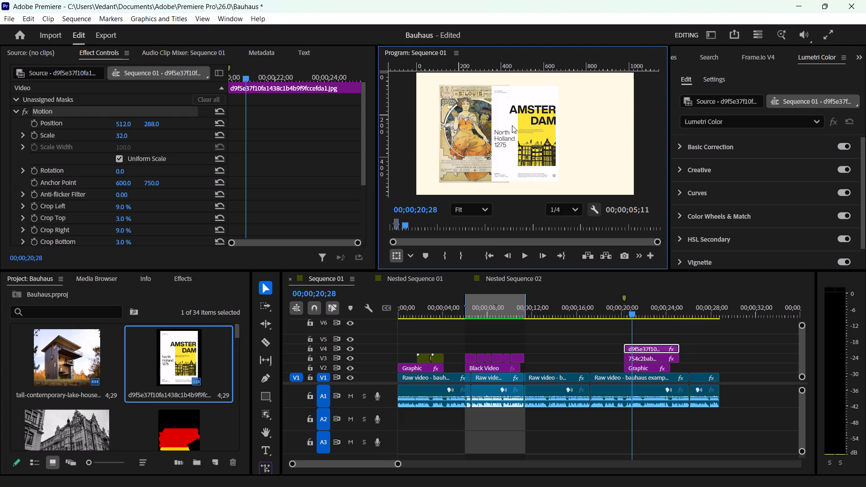
left_click(122, 137)
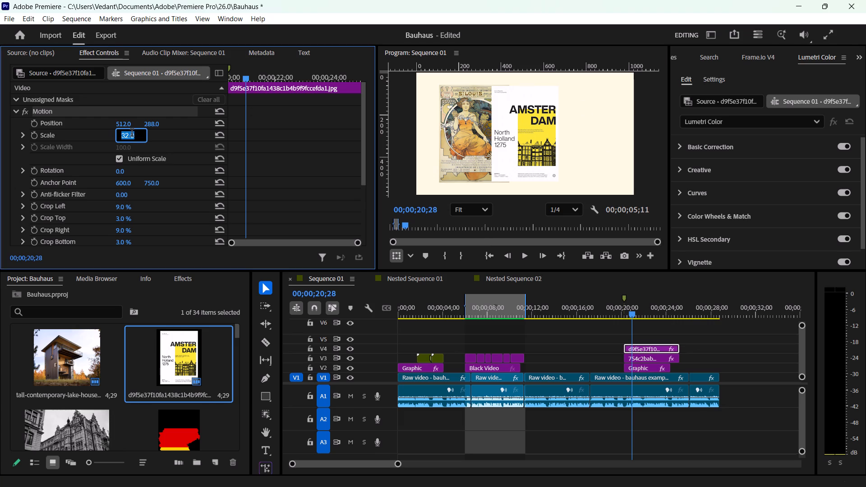
key("BackSpace")
type("33")
key("Return")
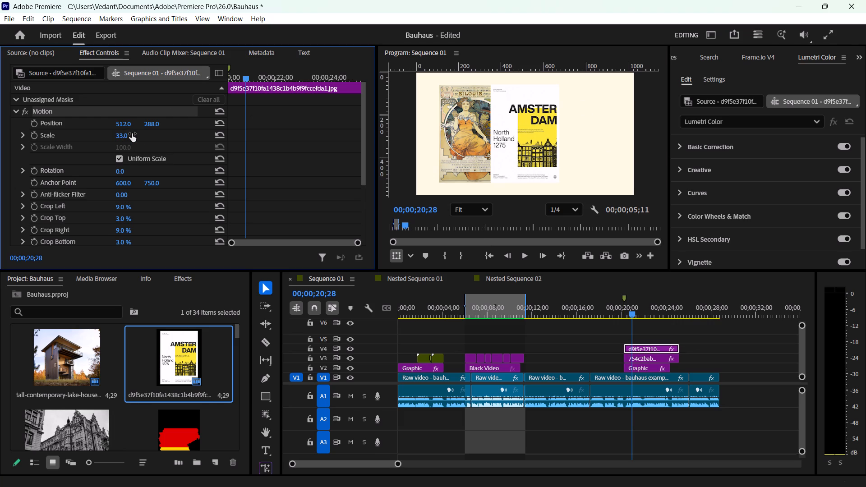
Shift the V4 Amsterdam poster to horizontal Position 747 so it sits beside the Art Nouveau poster on the frame's right side.
left_click_drag(122, 125, 132, 123)
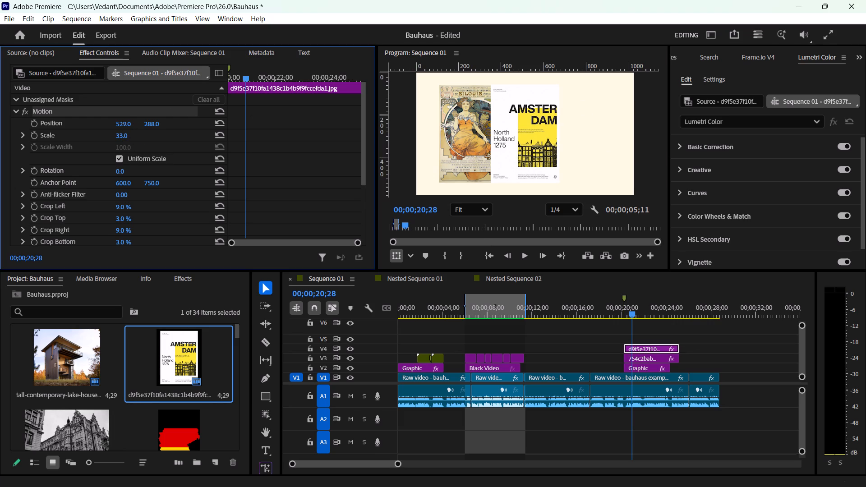
left_click_drag(132, 123, 259, 136)
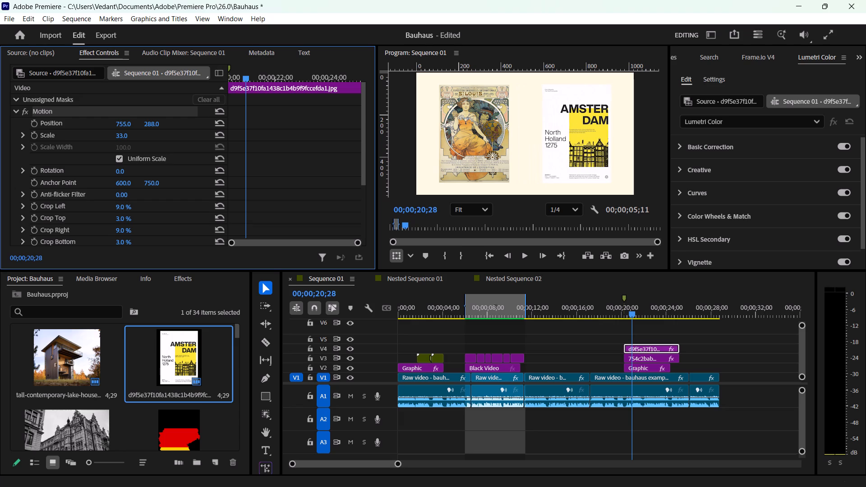
left_click_drag(259, 136, 237, 141)
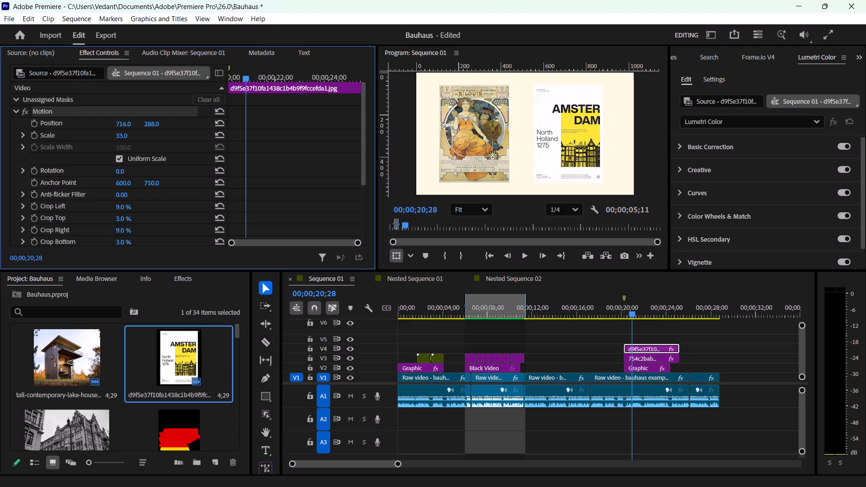
left_click_drag(237, 141, 254, 137)
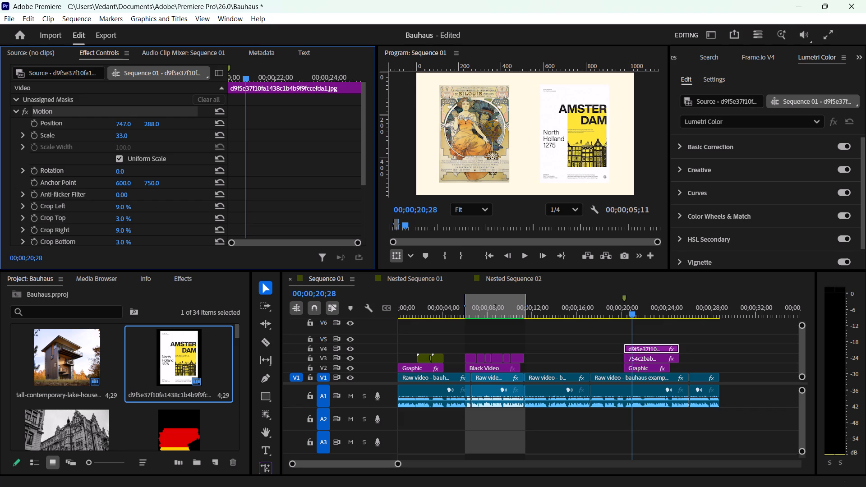
Adjust the V4 Amsterdam poster's horizontal Position to 752.
left_click_drag(254, 137, 262, 137)
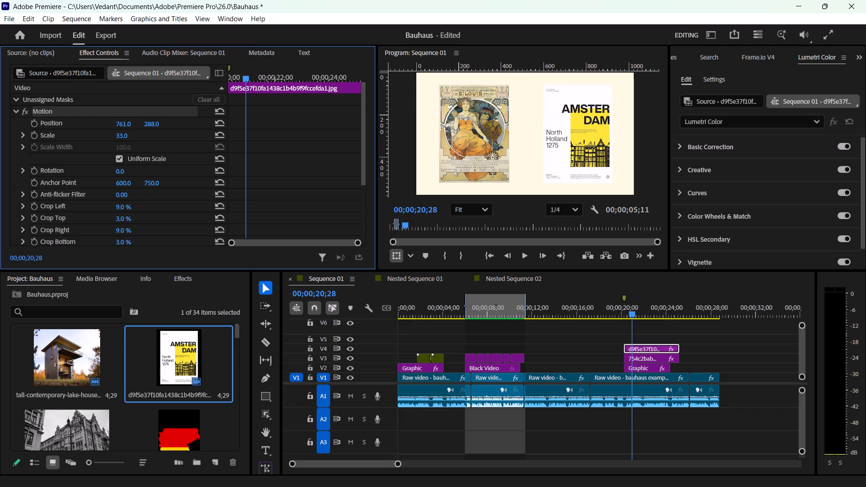
left_click_drag(262, 137, 257, 138)
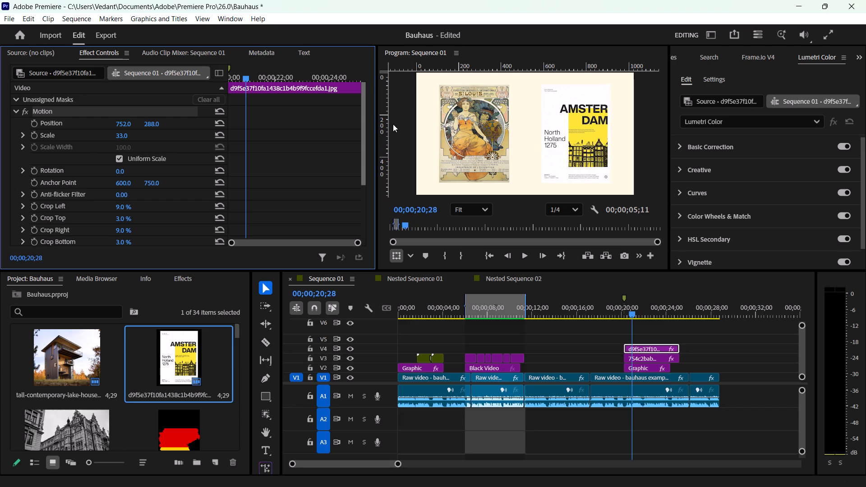
Place two vertical guides in the preview, one along the outer edge of each poster.
left_click_drag(387, 124, 442, 132)
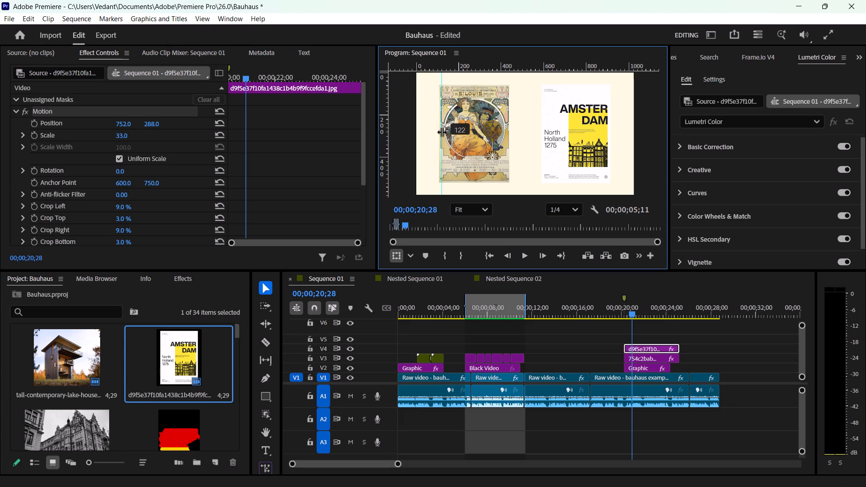
left_click_drag(442, 132, 439, 133)
left_click_drag(388, 137, 390, 137)
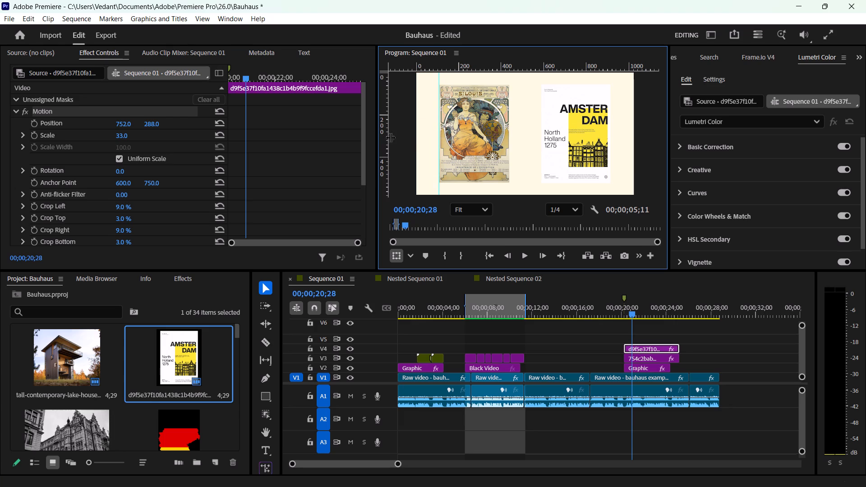
left_click_drag(390, 137, 608, 139)
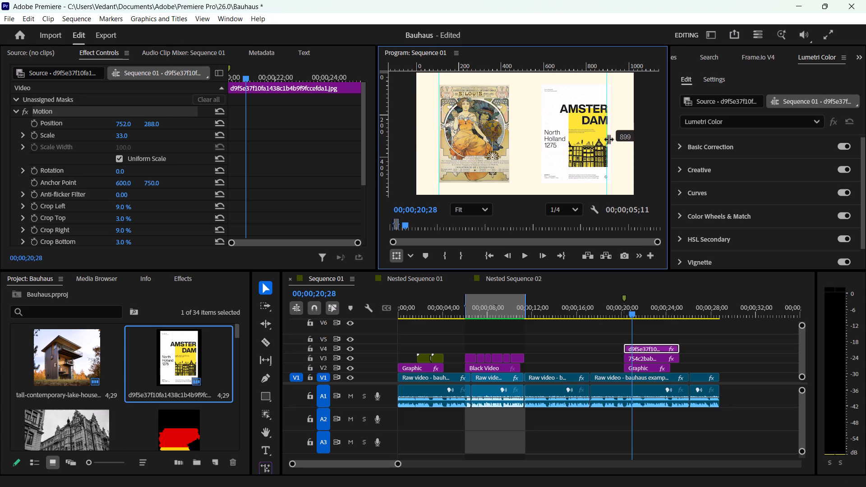
left_click_drag(608, 139, 610, 140)
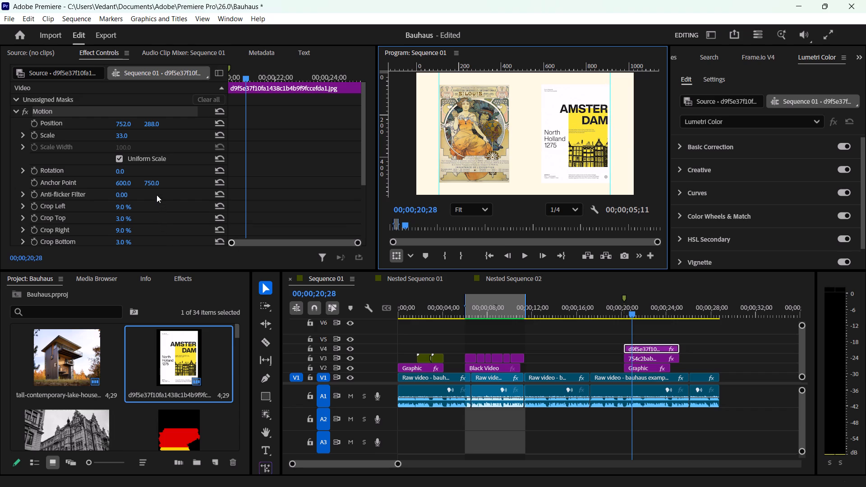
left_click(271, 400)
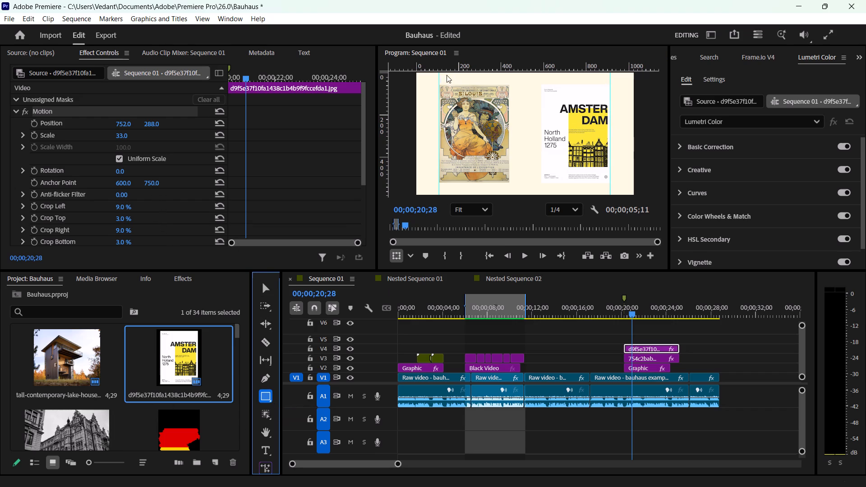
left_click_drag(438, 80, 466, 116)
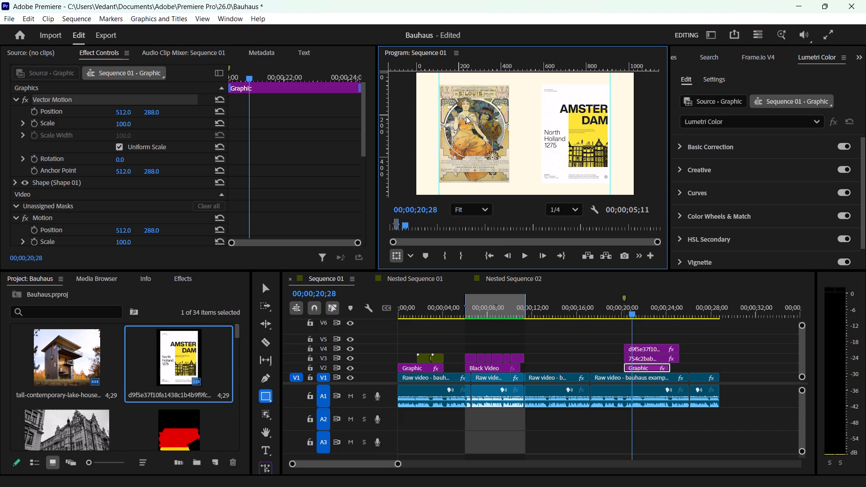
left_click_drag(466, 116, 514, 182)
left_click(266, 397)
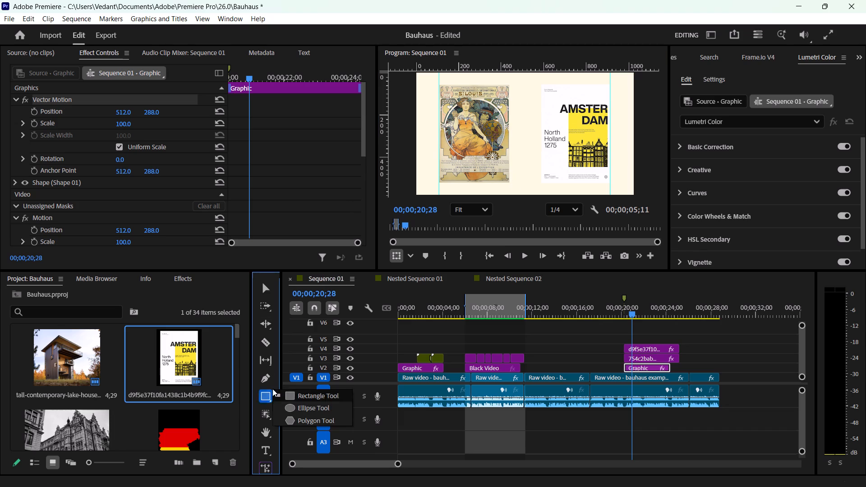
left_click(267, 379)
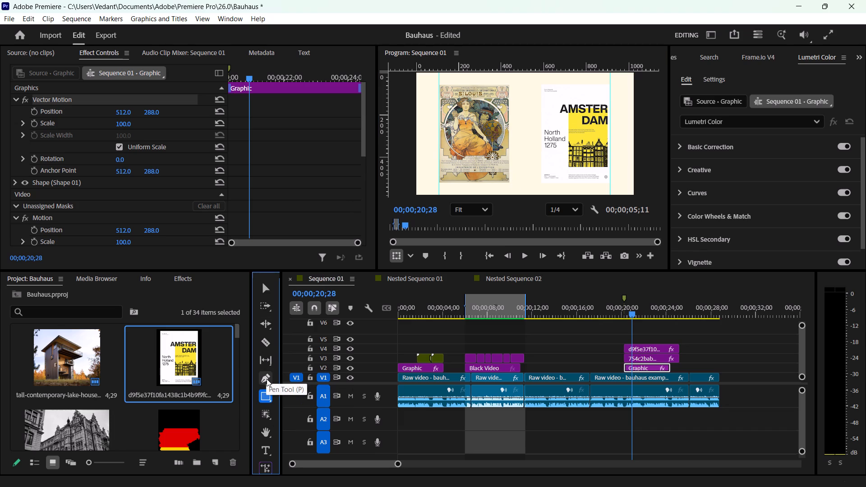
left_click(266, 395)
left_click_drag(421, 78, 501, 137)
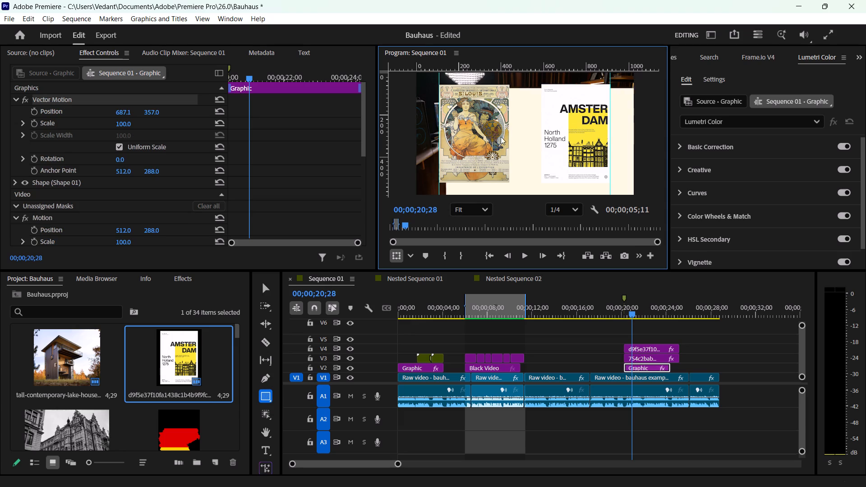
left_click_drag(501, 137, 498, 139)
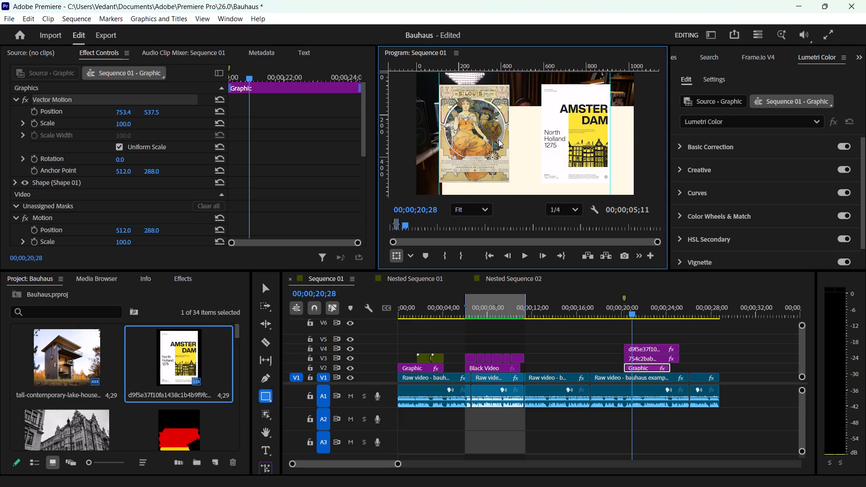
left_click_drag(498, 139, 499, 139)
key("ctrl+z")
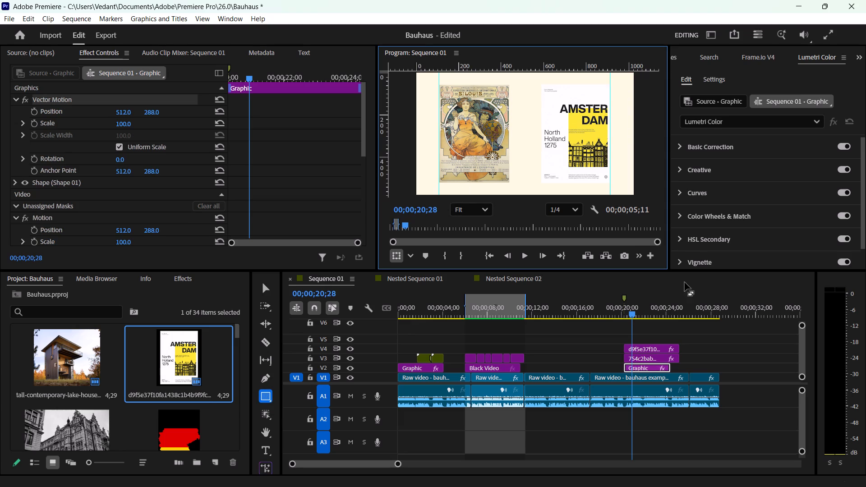
With no clip selected, draw a rectangle slightly larger than the Art Nouveau poster around it as a new graphic.
left_click(694, 337)
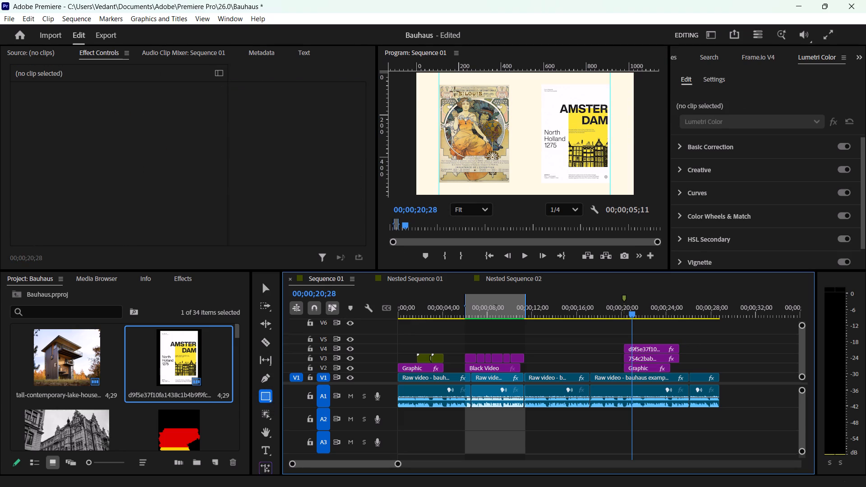
left_click_drag(435, 83, 472, 111)
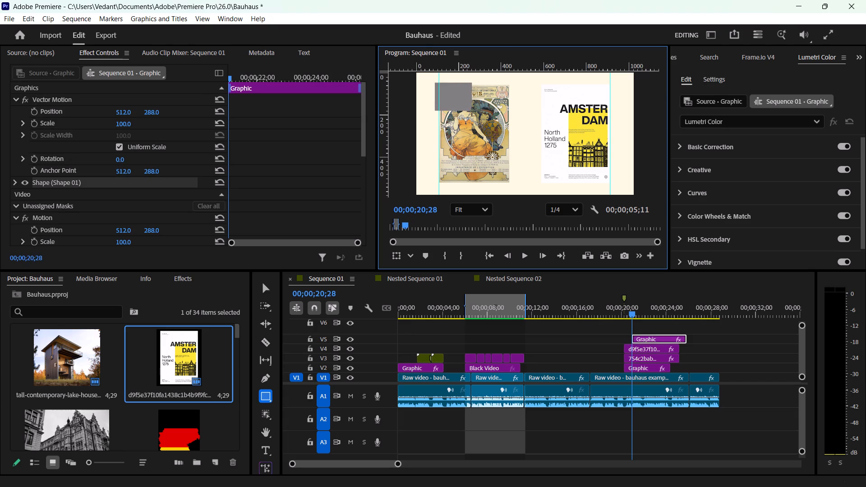
left_click_drag(472, 111, 510, 152)
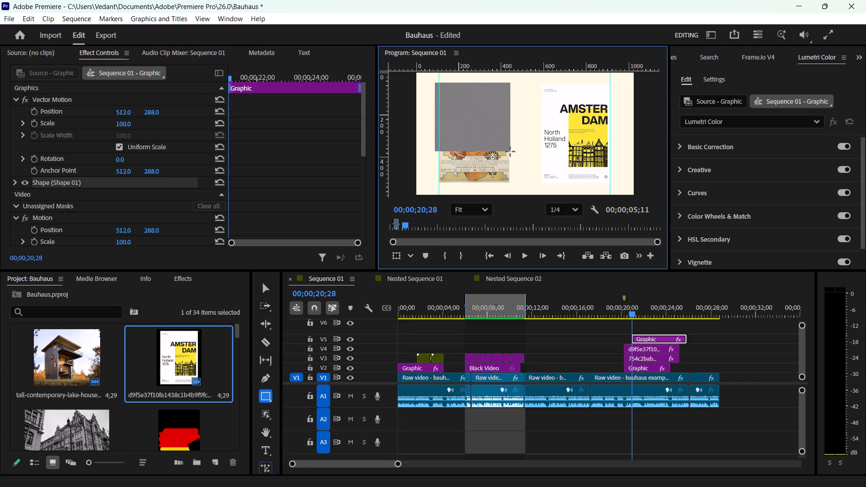
left_click_drag(510, 152, 516, 184)
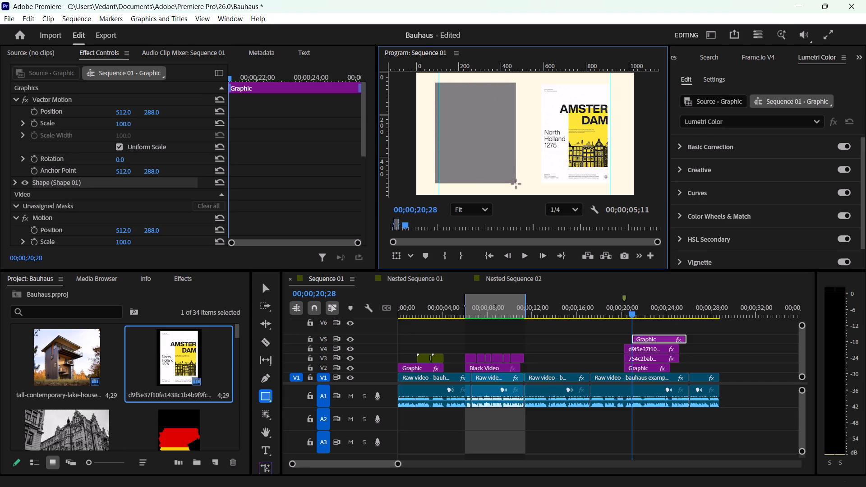
left_click_drag(516, 184, 514, 186)
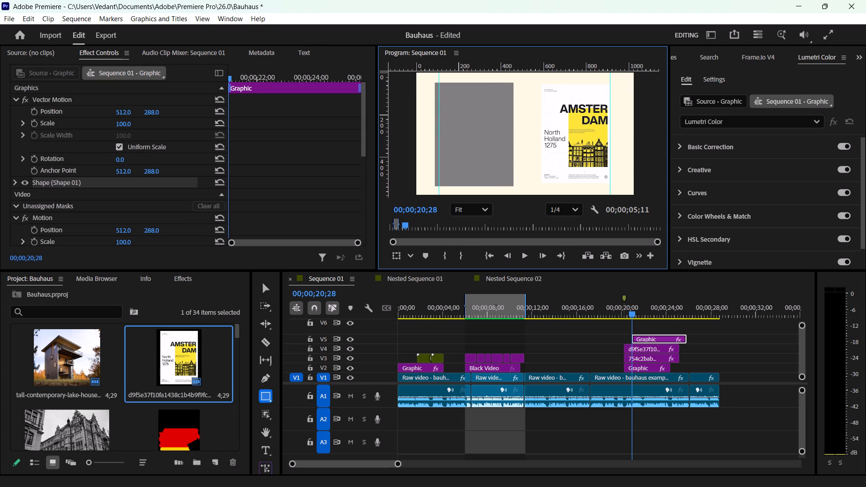
Extend the start of the V5 rectangle graphic back to line up with the start of the poster clips.
left_click_drag(634, 336, 628, 337)
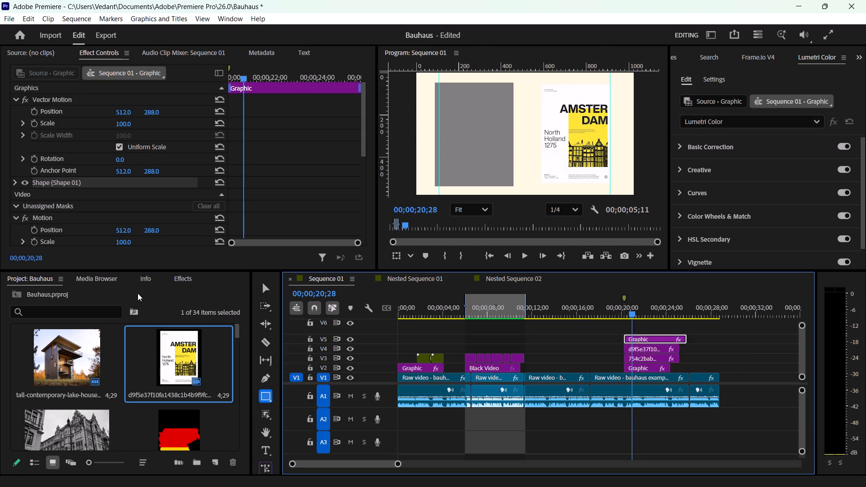
Turn off the rectangle's fill and enable a black (000000) stroke as a frame around the Art Nouveau poster.
left_click(686, 57)
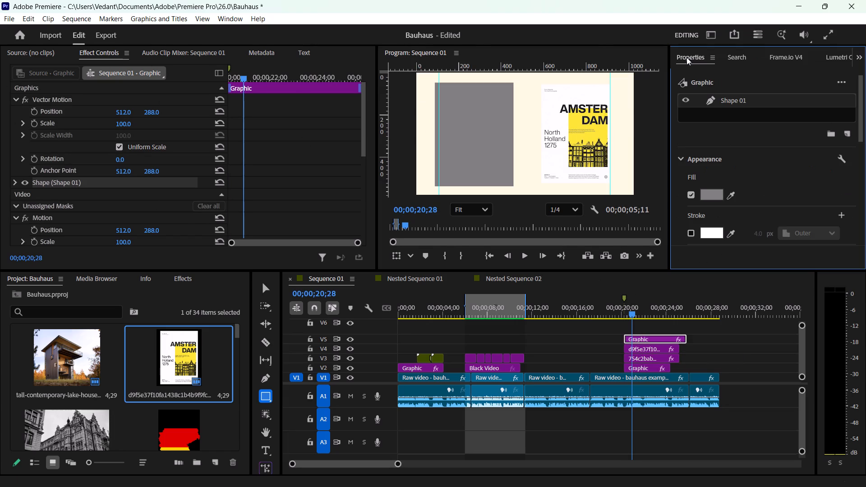
scroll(782, 202, "down", 4)
left_click(690, 147)
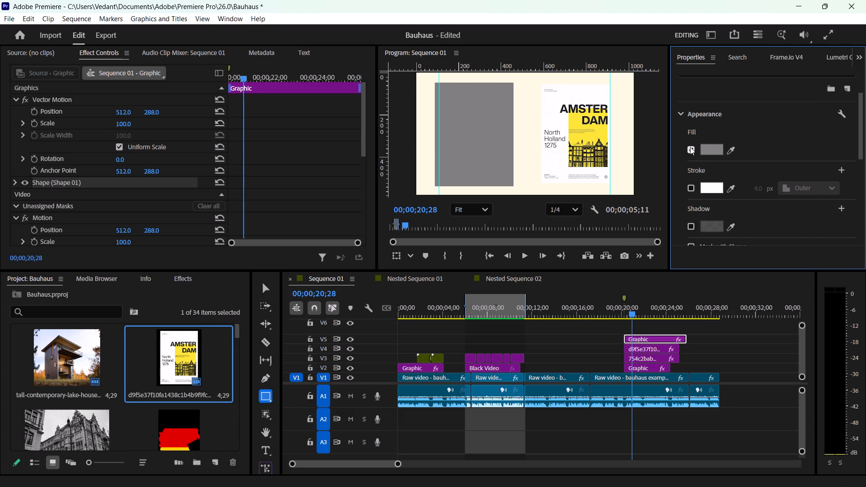
left_click(693, 190)
left_click(724, 187)
left_click(718, 186)
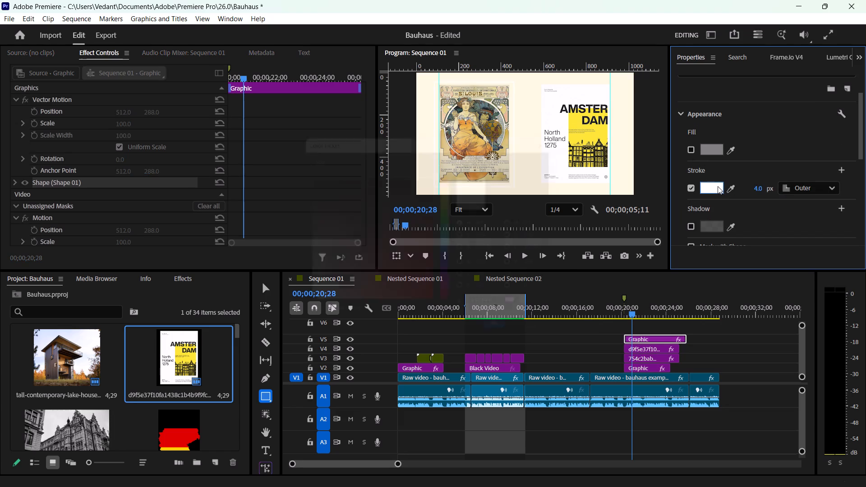
left_click_drag(358, 239, 289, 332)
left_click(510, 345)
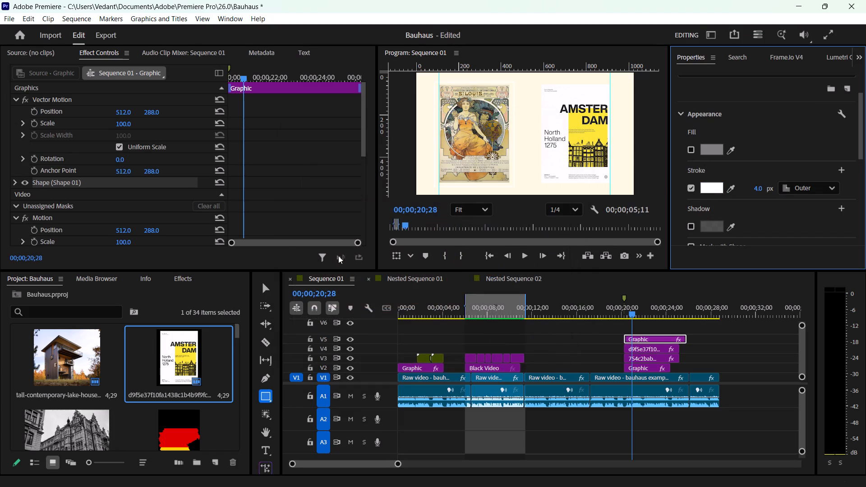
left_click(715, 189)
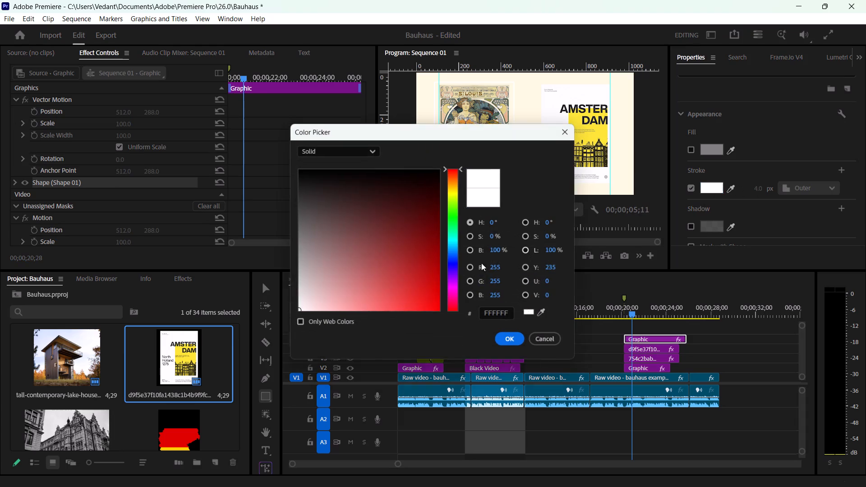
left_click_drag(378, 267, 261, 151)
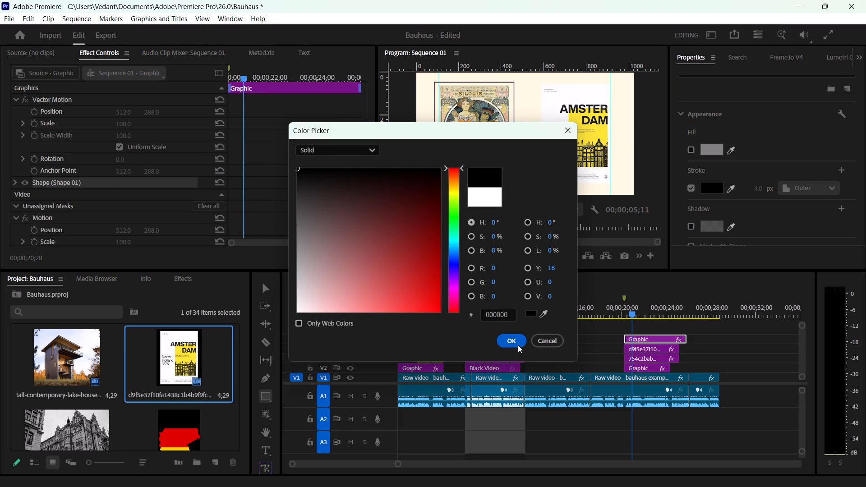
left_click_drag(310, 201, 262, 213)
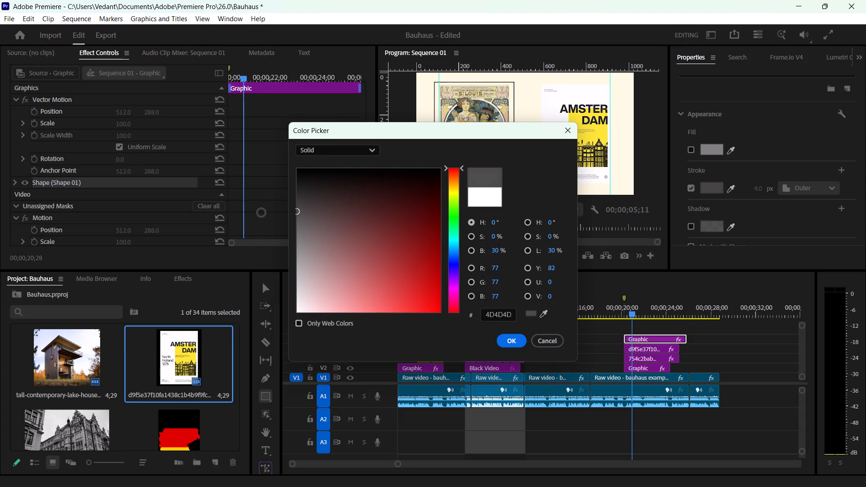
left_click_drag(262, 213, 223, 137)
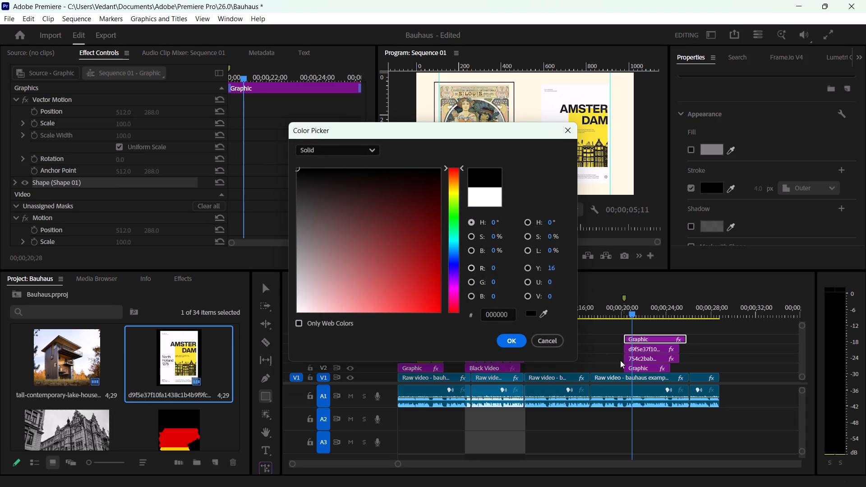
left_click(515, 340)
Set the rectangle frame's stroke width to 2 px and deselect the graphic.
left_click(759, 188)
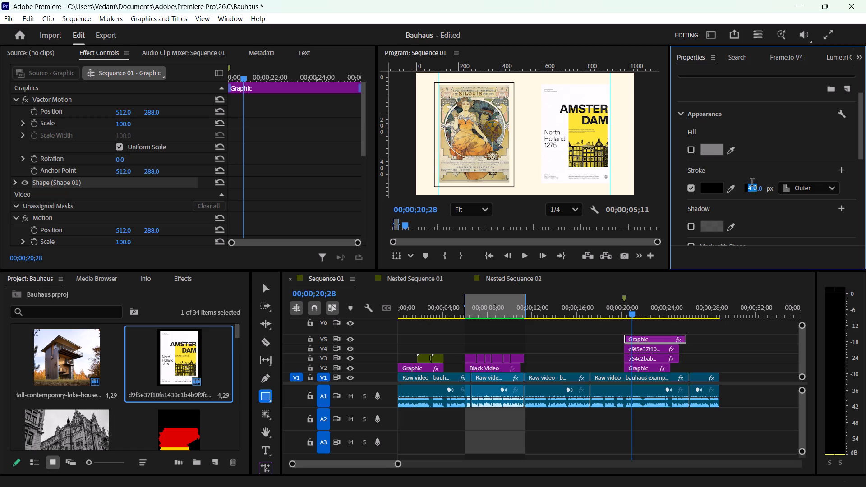
key("BackSpace")
key("1")
key("Return")
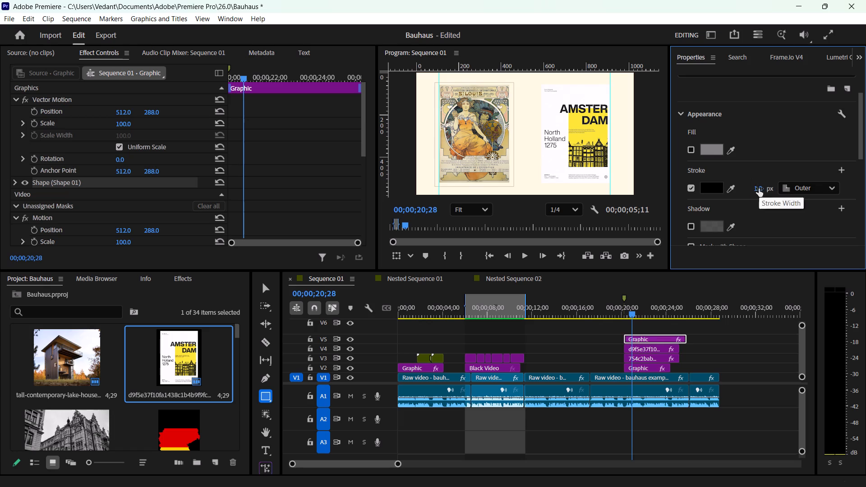
left_click(759, 188)
key("BackSpace")
key("2")
key("Return")
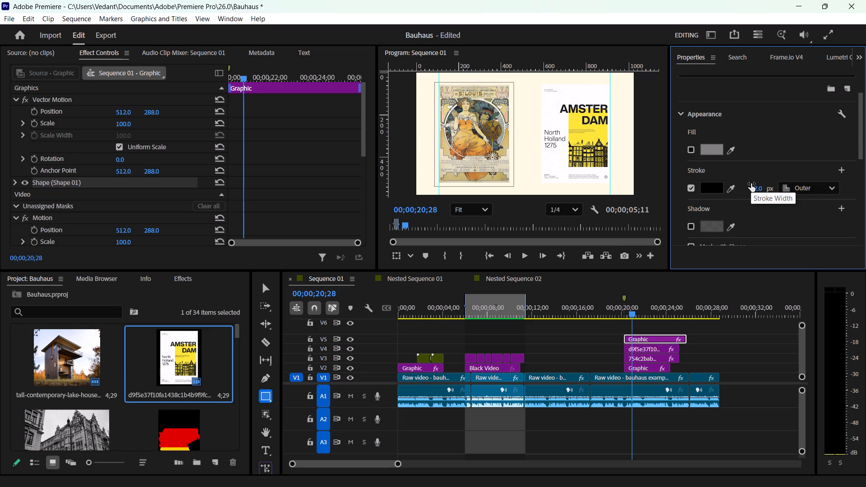
left_click(777, 224)
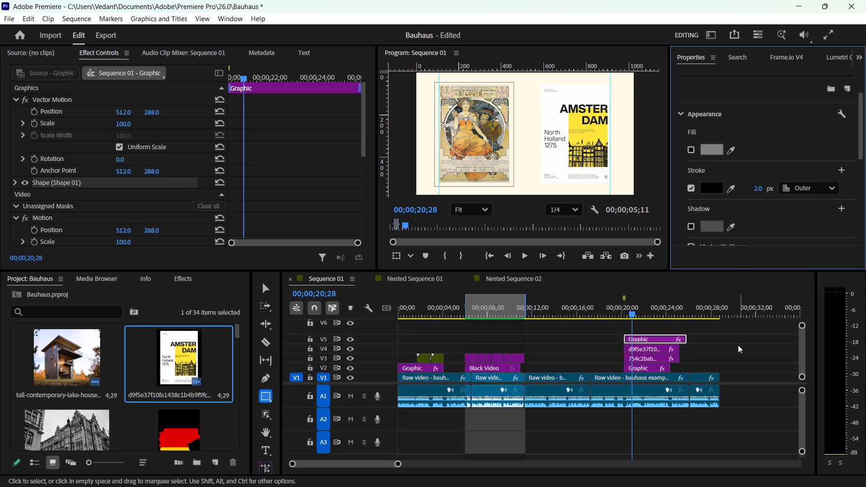
left_click(737, 359)
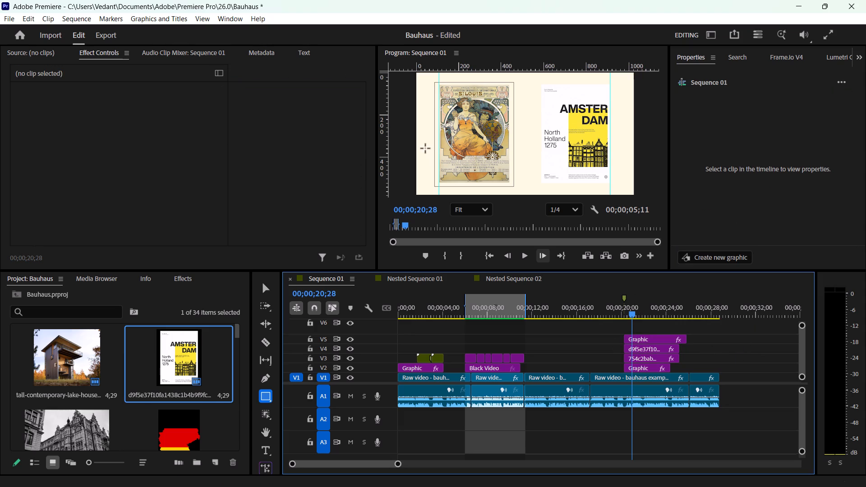
Remove both vertical guides from the program monitor by moving them off the frame.
key("a")
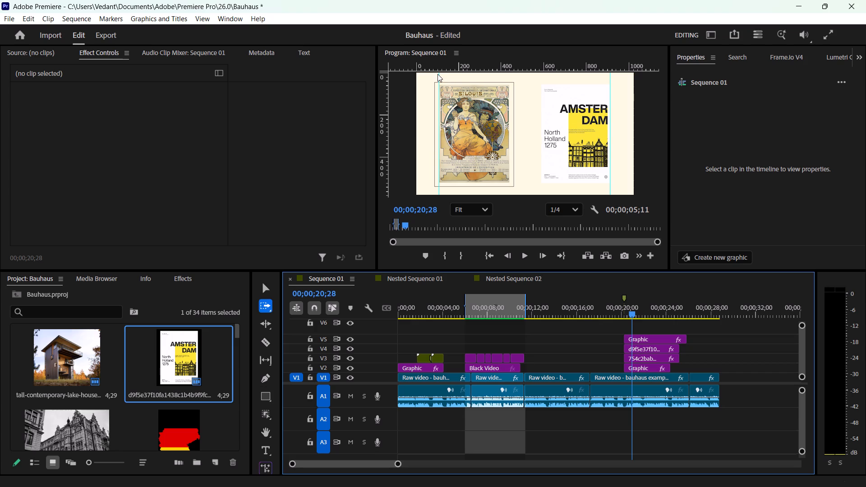
left_click(265, 289)
left_click_drag(439, 89, 410, 97)
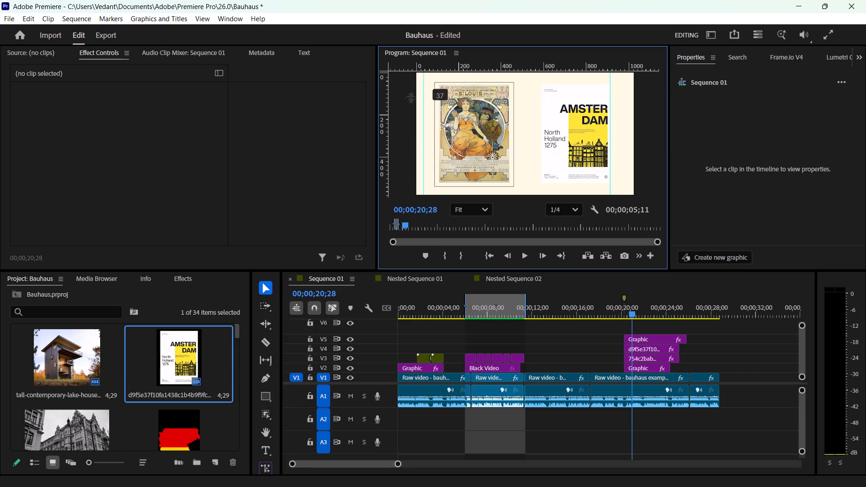
left_click_drag(410, 97, 368, 101)
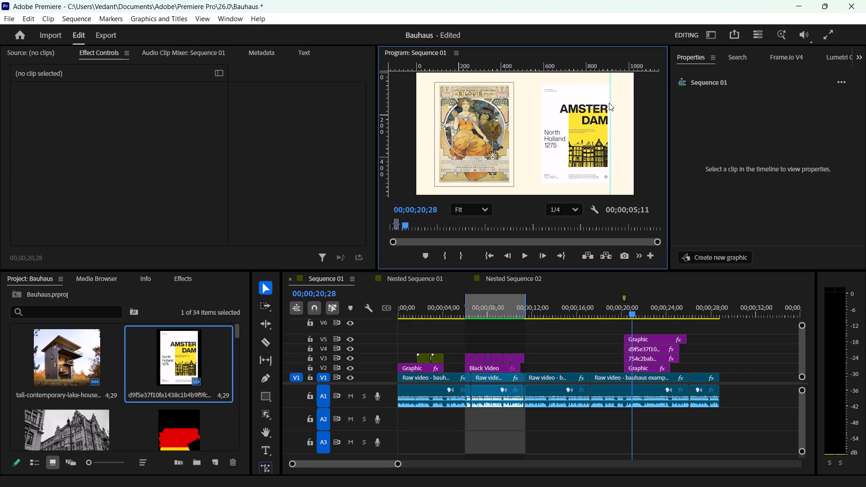
left_click_drag(610, 102, 297, 133)
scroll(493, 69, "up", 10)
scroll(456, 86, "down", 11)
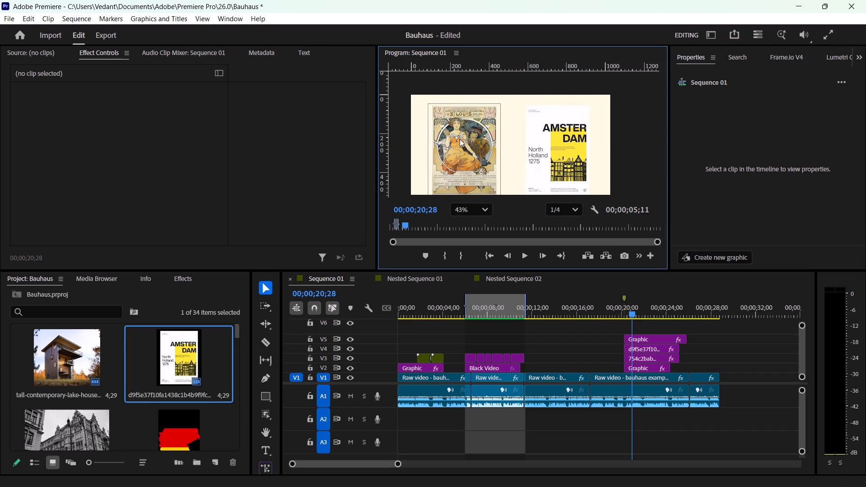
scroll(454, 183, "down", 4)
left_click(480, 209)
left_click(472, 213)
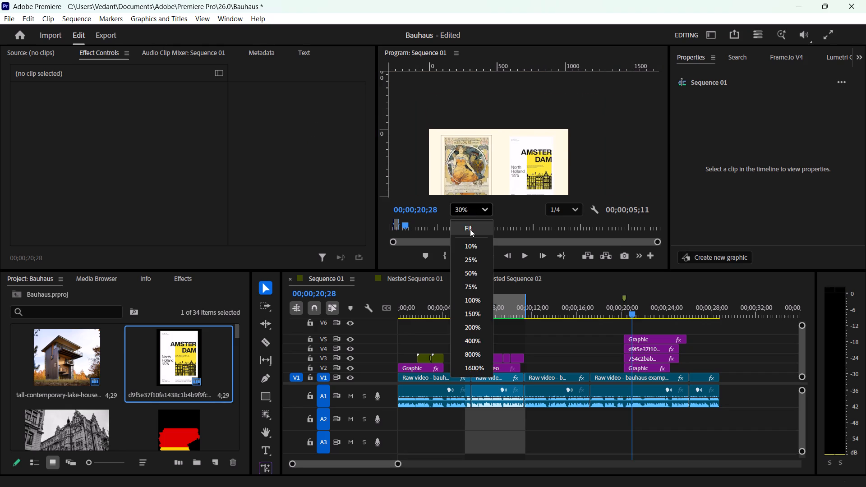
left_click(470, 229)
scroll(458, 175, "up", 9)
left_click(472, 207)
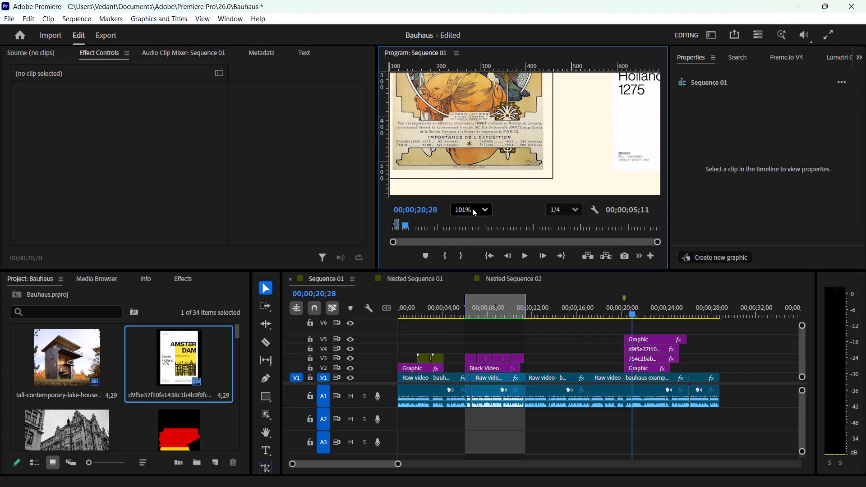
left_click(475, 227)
Examine the position, size and crop properties of the V5 frame graphic and the two poster clips.
left_click(635, 343)
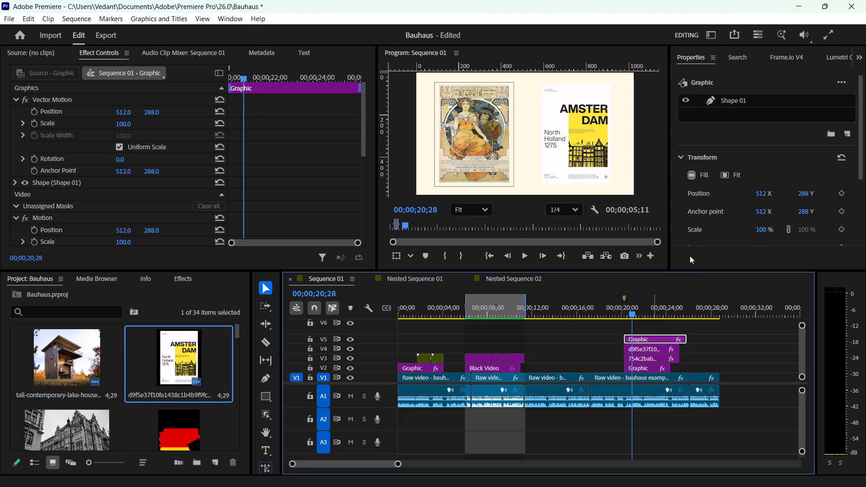
left_click(642, 359)
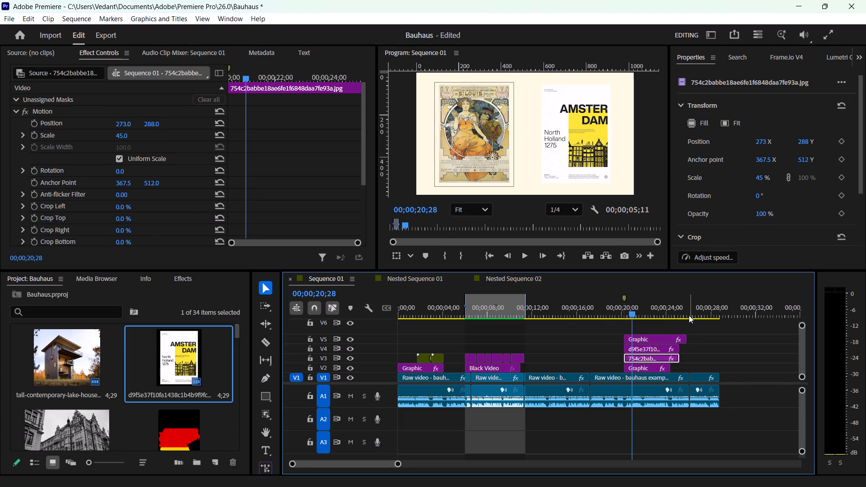
left_click(655, 340)
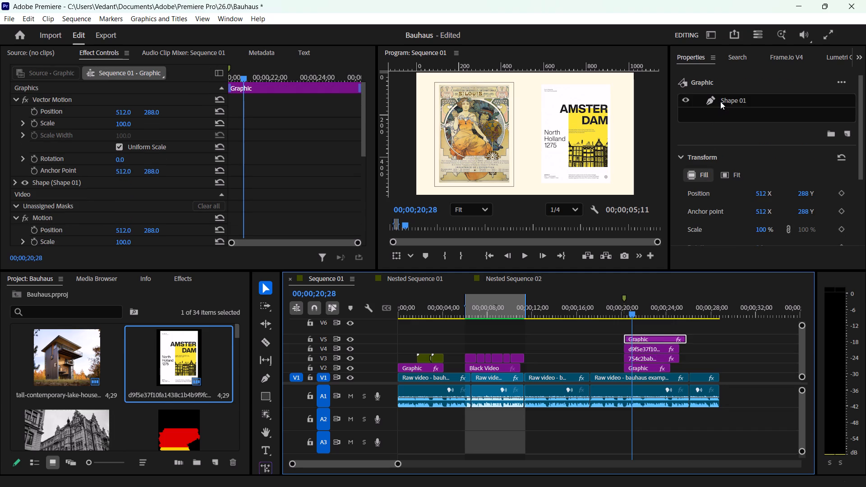
scroll(719, 181, "down", 5)
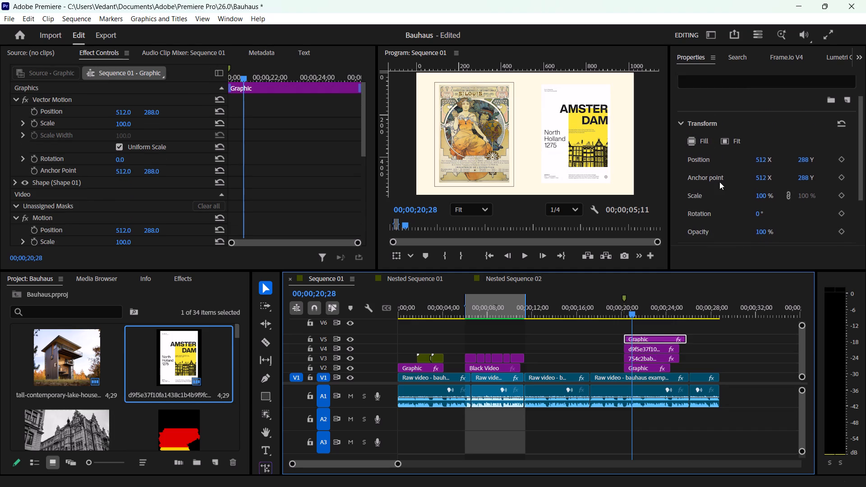
scroll(719, 182, "down", 13)
scroll(723, 176, "up", 4)
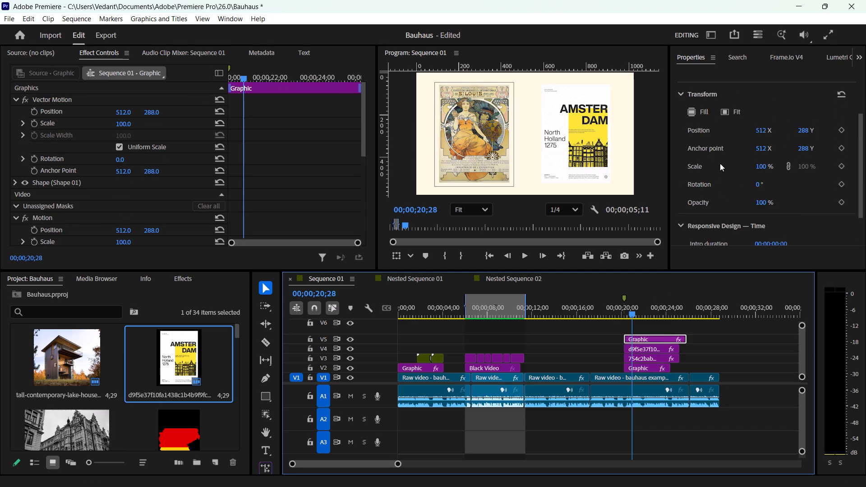
scroll(720, 163, "up", 10)
left_click(728, 102)
scroll(732, 174, "down", 5)
scroll(787, 162, "down", 3)
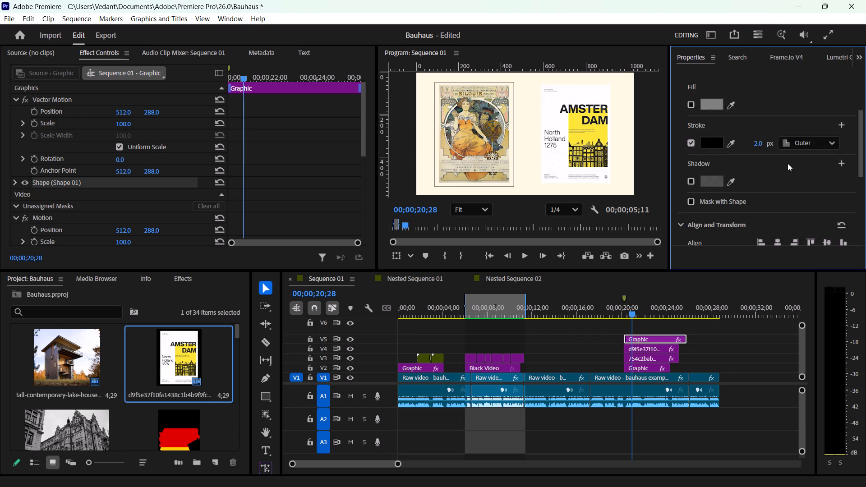
scroll(788, 163, "down", 8)
scroll(712, 178, "down", 1)
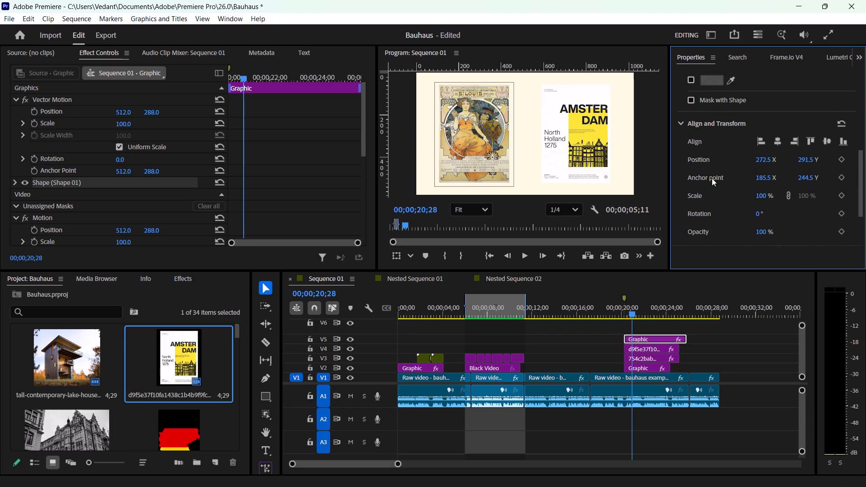
scroll(712, 178, "down", 1)
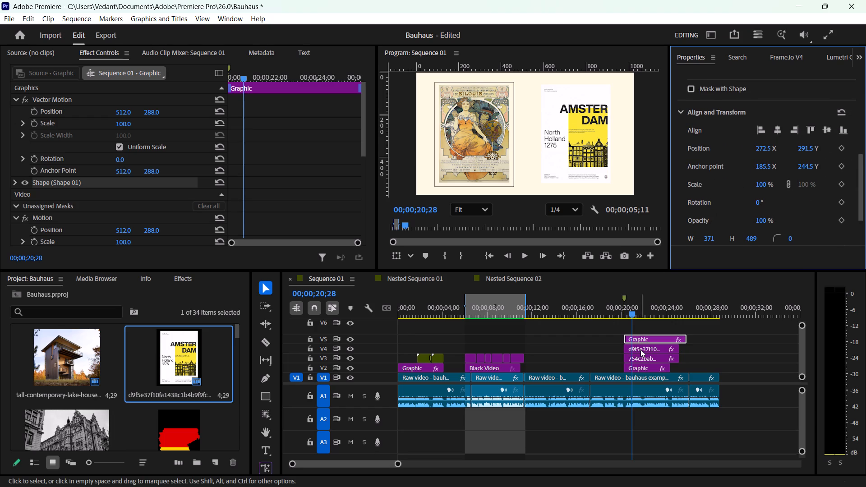
scroll(713, 167, "up", 4)
scroll(713, 180, "down", 5)
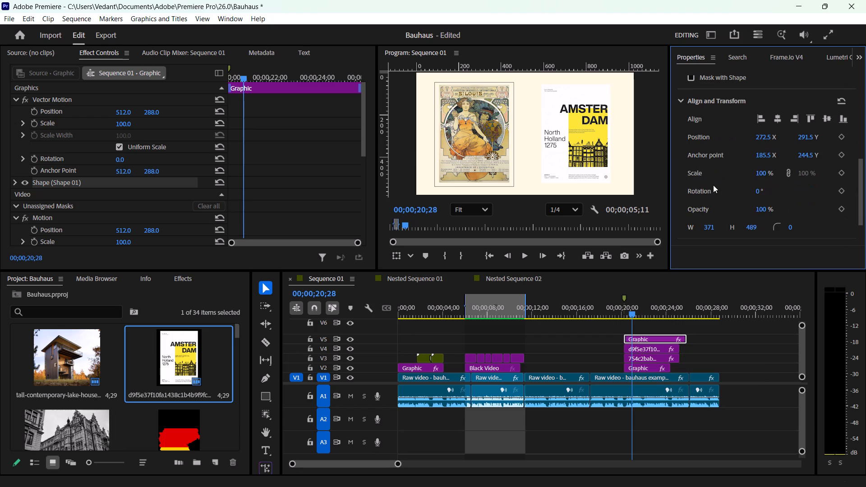
left_click(644, 365)
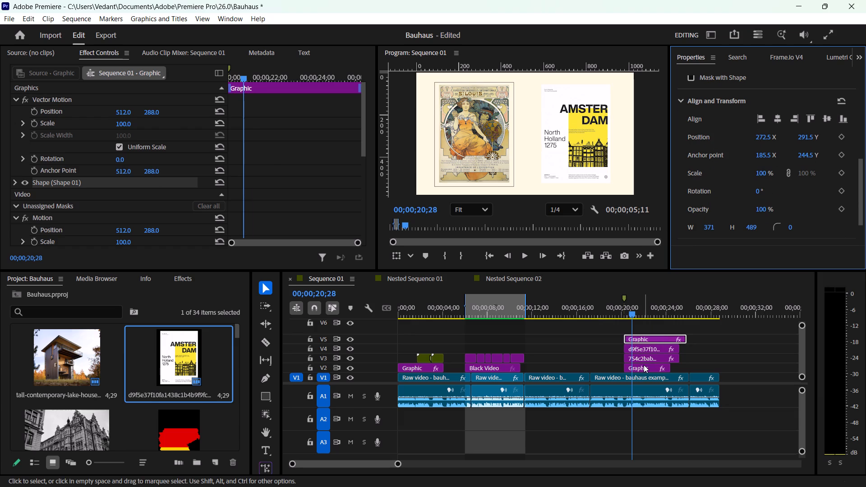
left_click(642, 358)
scroll(715, 178, "down", 15)
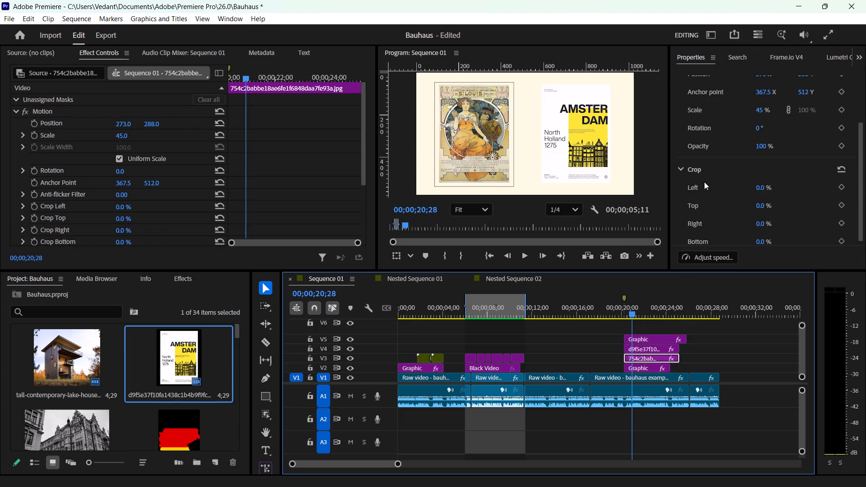
scroll(704, 182, "down", 1)
left_click(640, 352)
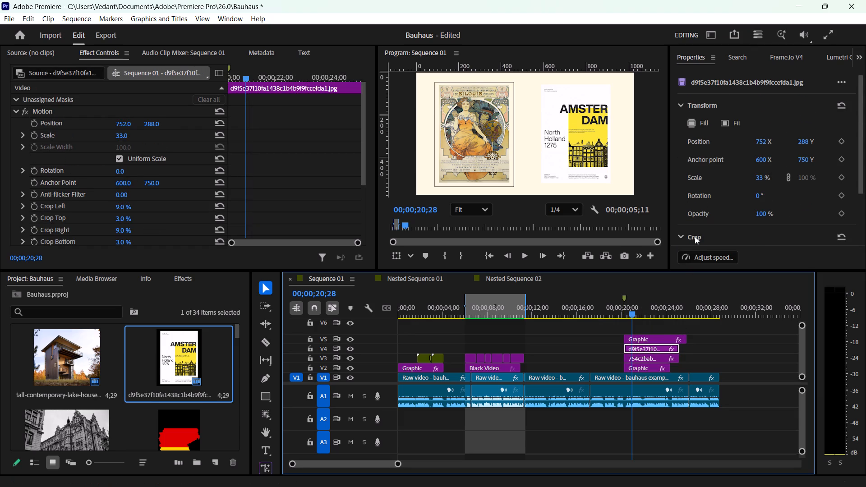
scroll(698, 213, "down", 11)
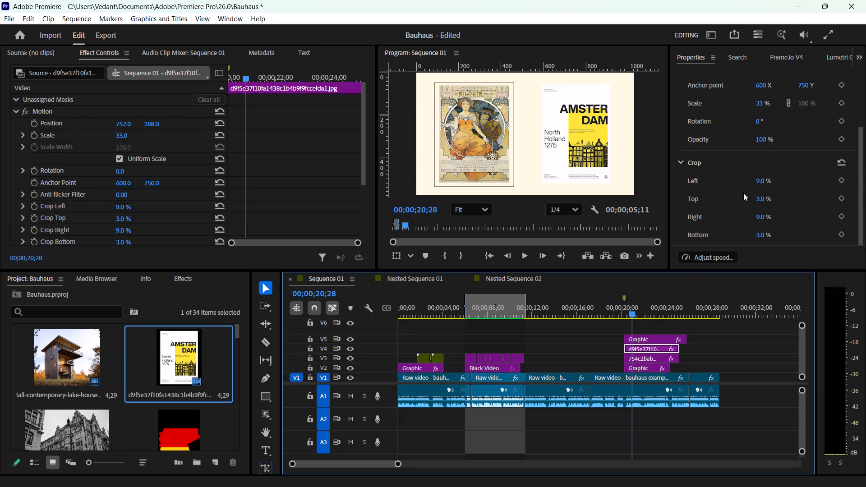
scroll(732, 185, "up", 3)
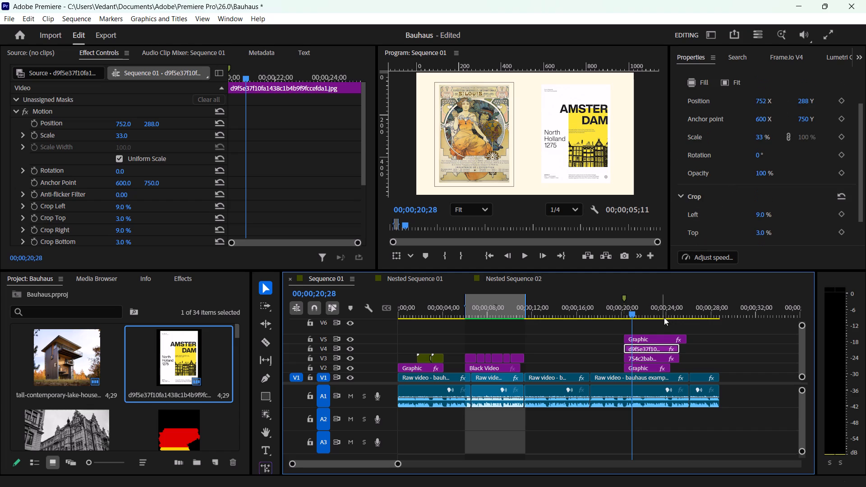
Set the vertical position of the V5 frame's rectangle shape to 287 and deselect the graphic.
left_click(655, 363)
left_click(655, 338)
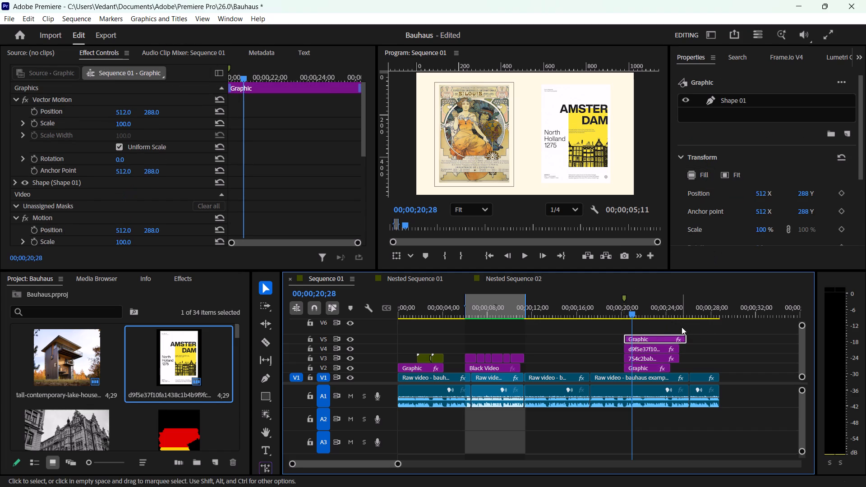
left_click(642, 365)
left_click(642, 338)
left_click(738, 98)
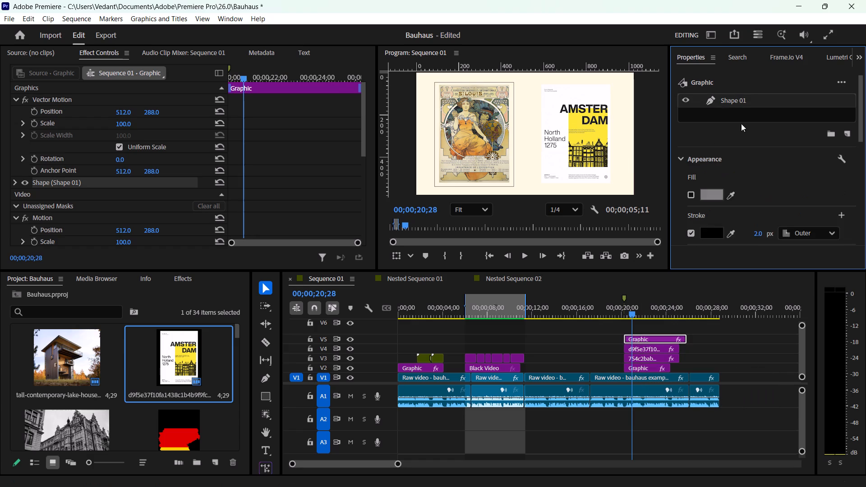
scroll(738, 173, "down", 20)
scroll(738, 173, "down", 3)
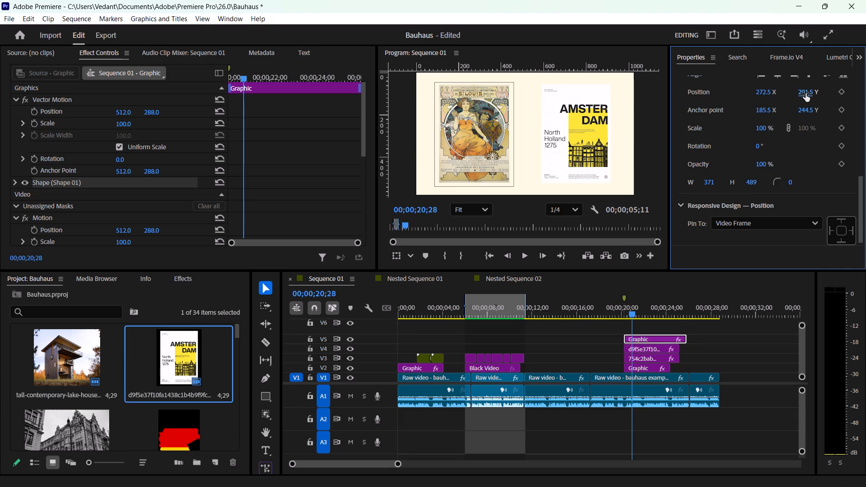
left_click_drag(807, 93, 781, 98)
left_click_drag(781, 98, 807, 98)
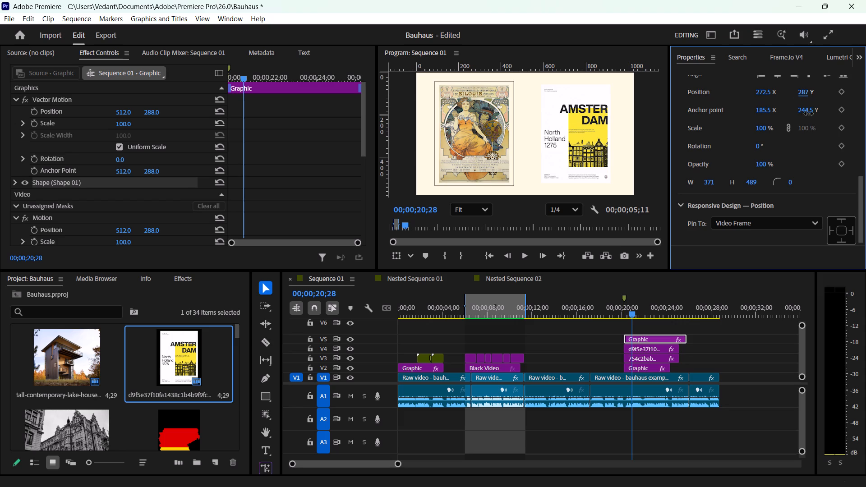
left_click(758, 336)
Duplicate the V5 frame graphic onto track V6, aligned with the original's start.
left_click(647, 338)
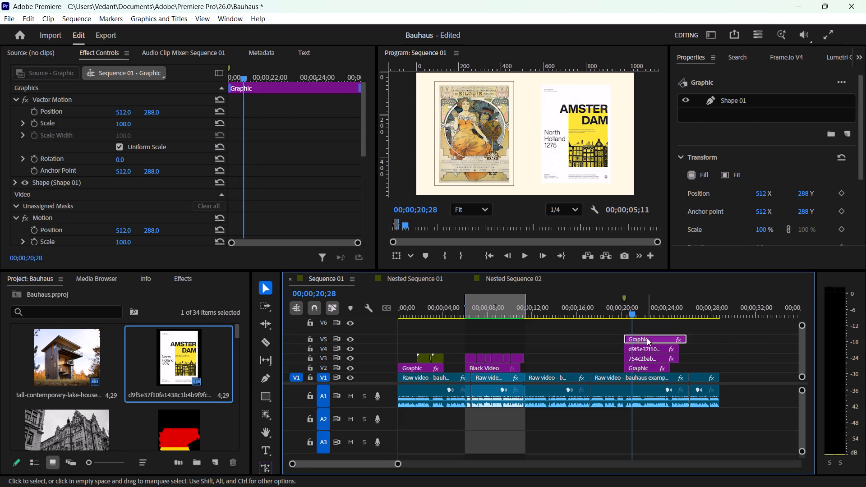
left_click_drag(646, 338, 645, 327, "alt")
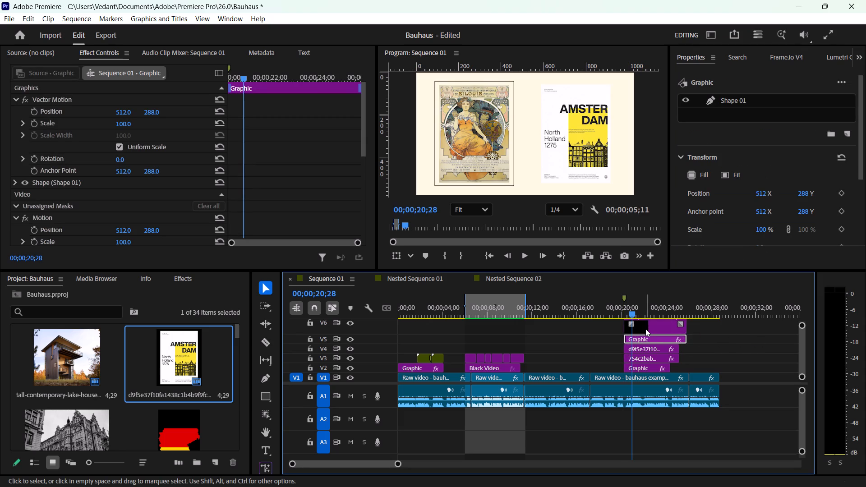
Shift the V6 frame's shape horizontally to an X position of about 752 so it surrounds the Amsterdam poster, and deselect it.
left_click(646, 326)
left_click(765, 96)
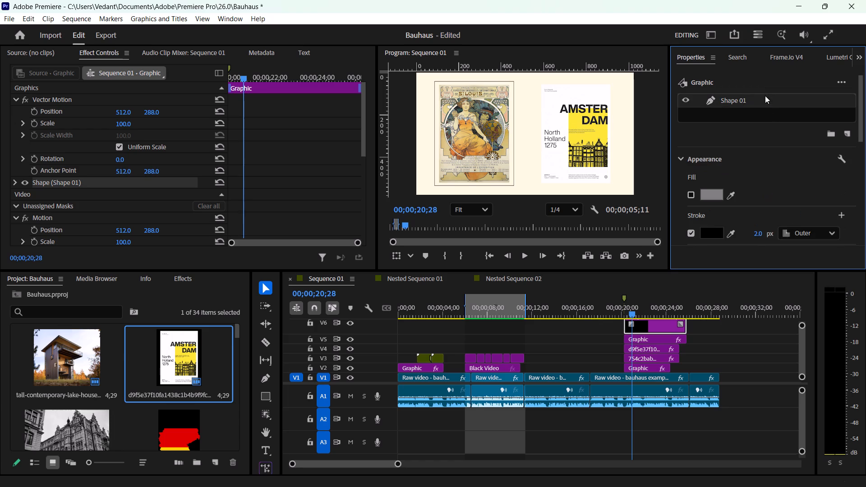
scroll(781, 194, "down", 16)
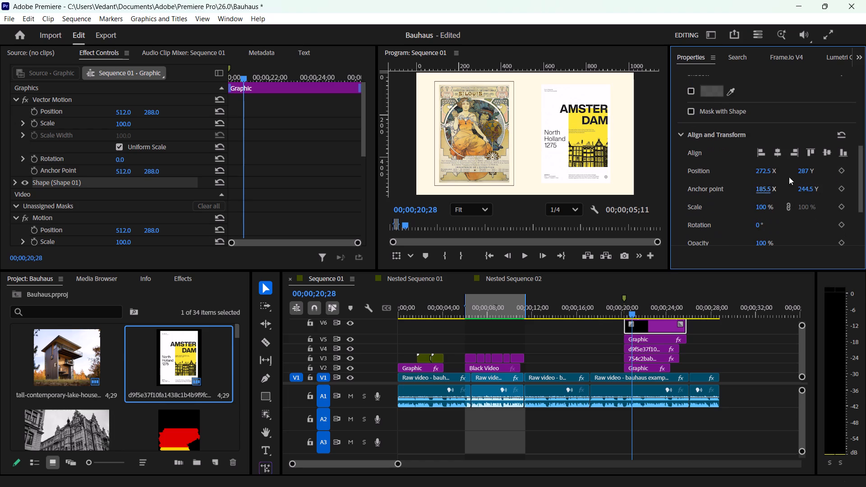
left_click_drag(767, 173, 865, 176)
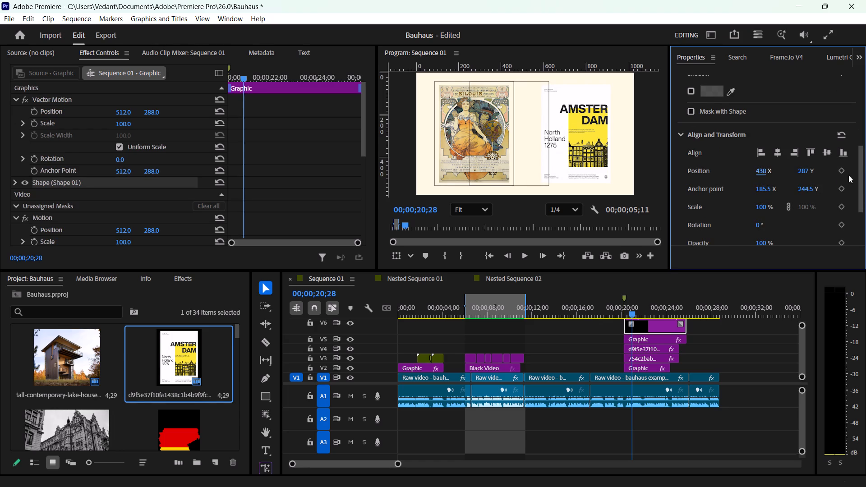
left_click_drag(761, 171, 865, 168)
left_click_drag(761, 168, 770, 170)
left_click(733, 168)
left_click_drag(765, 172, 865, 165)
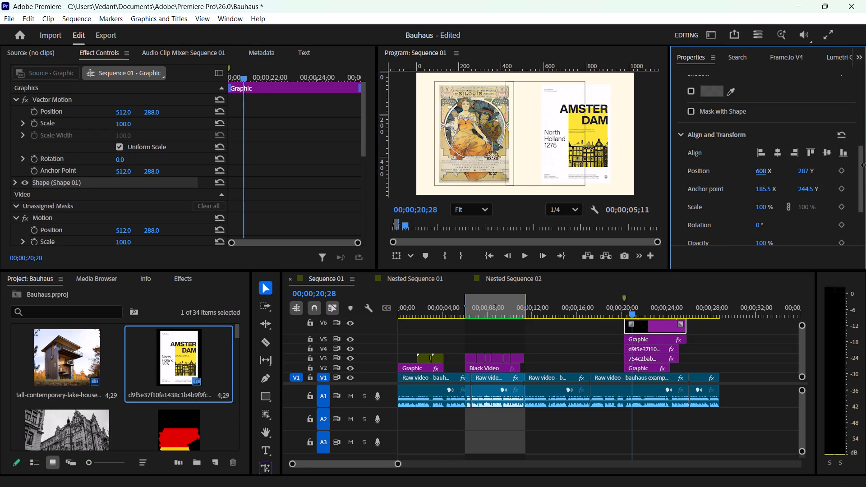
left_click_drag(865, 165, 865, 165)
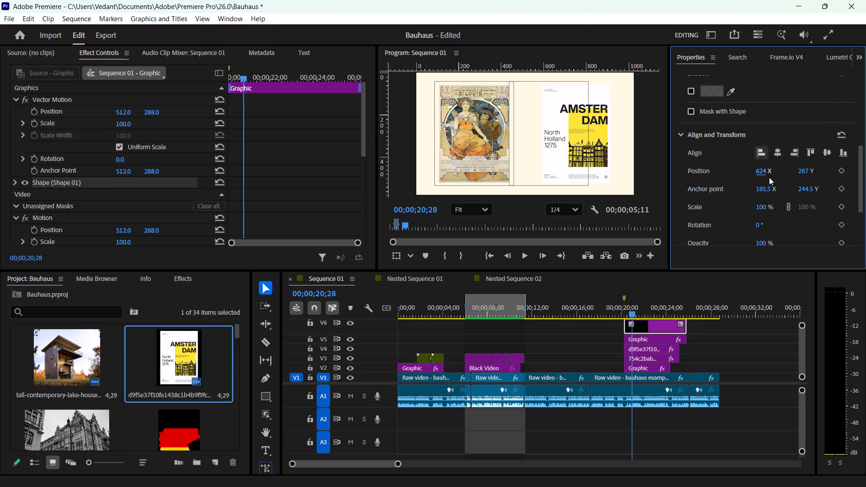
left_click_drag(760, 173, 839, 167)
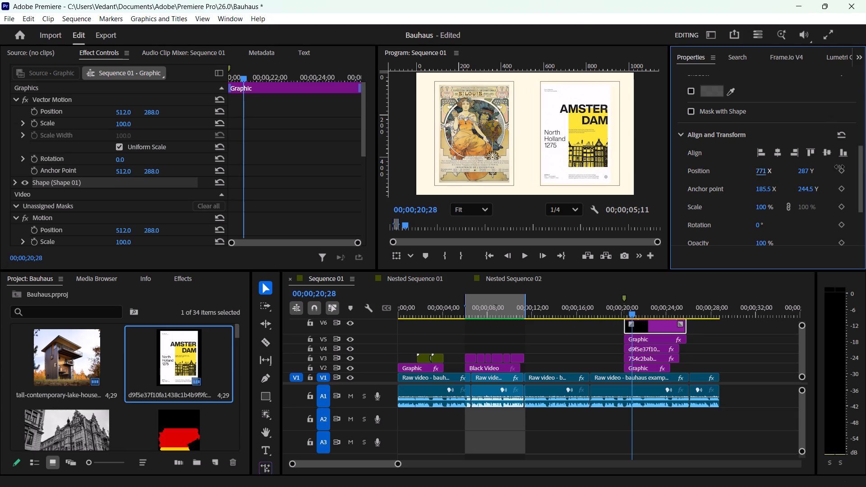
left_click_drag(839, 167, 831, 170)
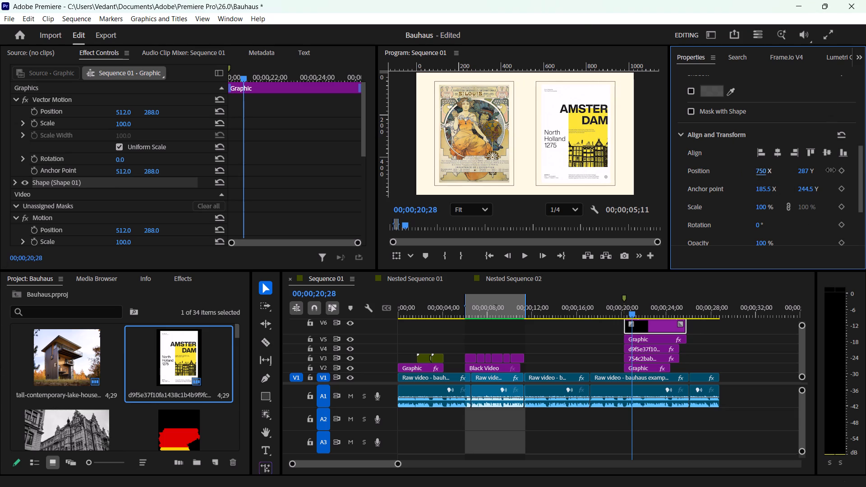
left_click_drag(831, 170, 832, 170)
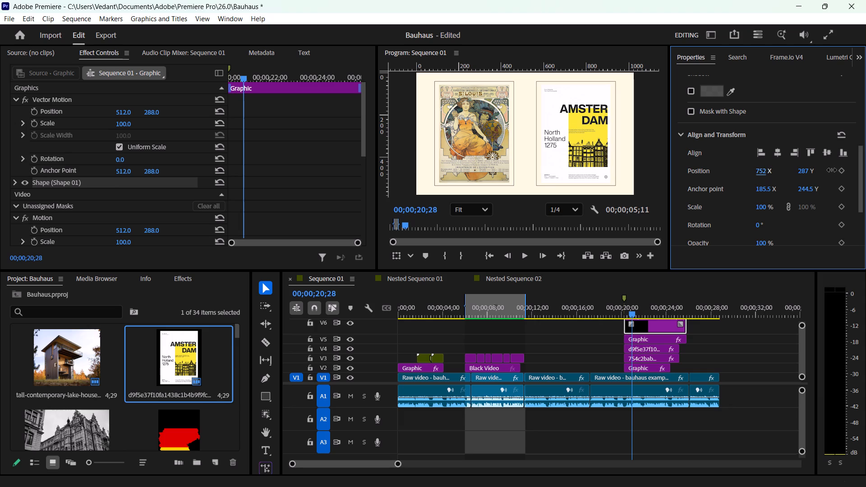
left_click_drag(832, 170, 833, 170)
left_click(760, 339)
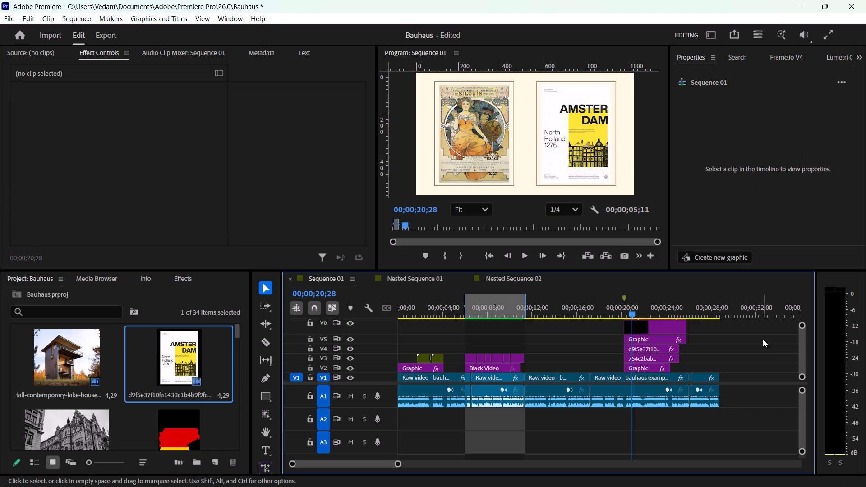
Save the project.
key("ctrl+s")
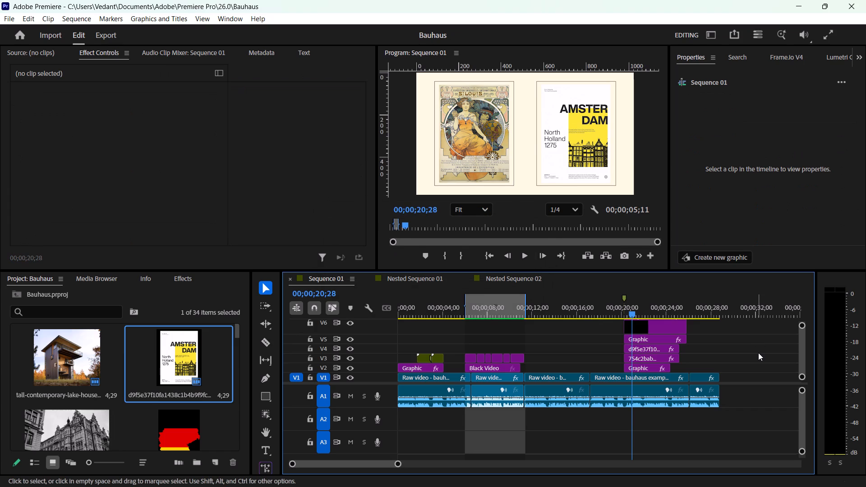
Activate the Rectangle tool with no clip selected.
left_click(265, 397)
left_click(268, 392)
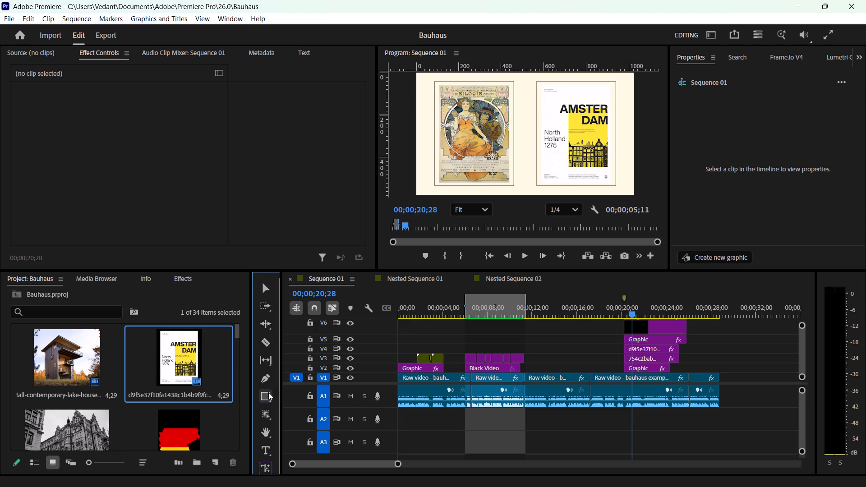
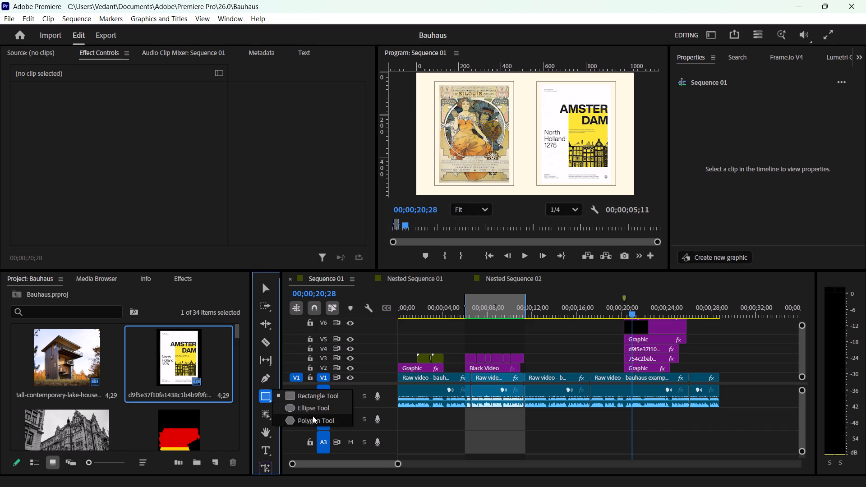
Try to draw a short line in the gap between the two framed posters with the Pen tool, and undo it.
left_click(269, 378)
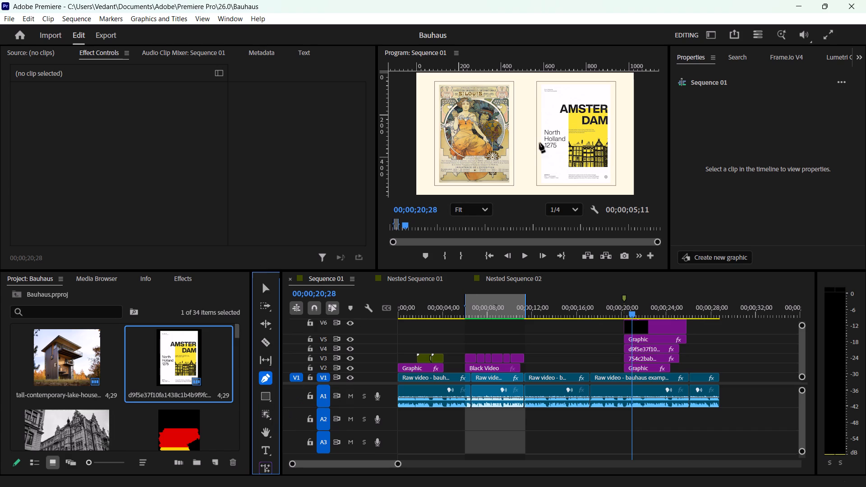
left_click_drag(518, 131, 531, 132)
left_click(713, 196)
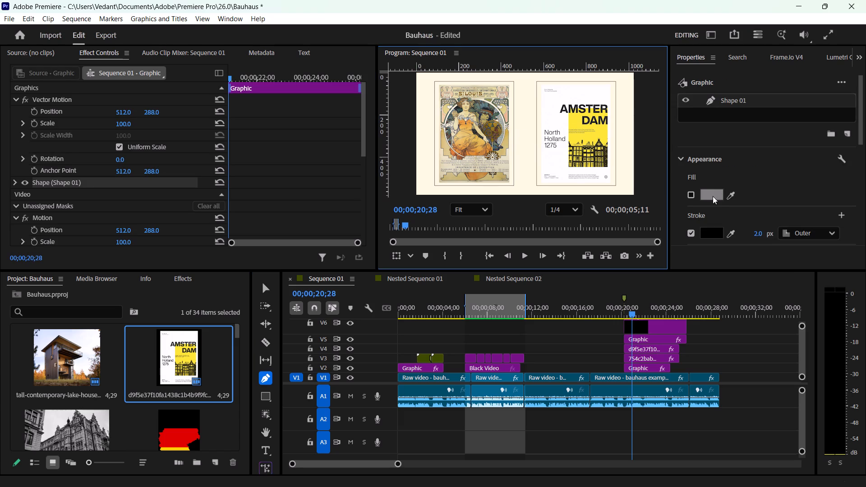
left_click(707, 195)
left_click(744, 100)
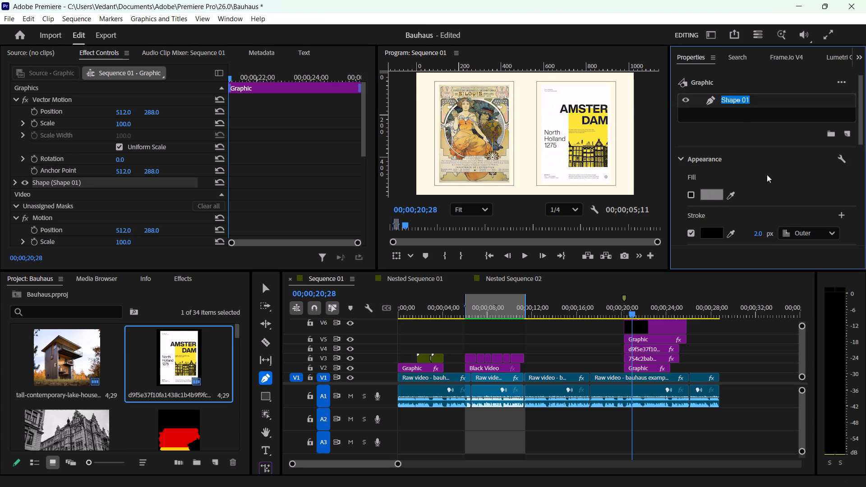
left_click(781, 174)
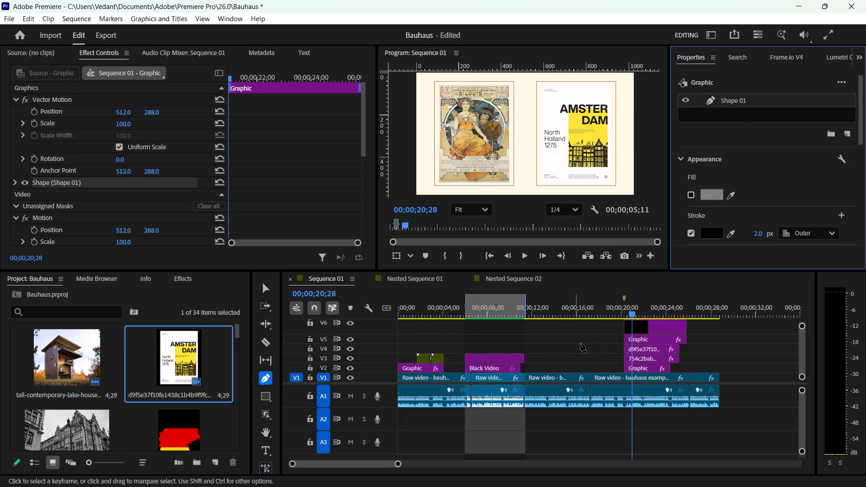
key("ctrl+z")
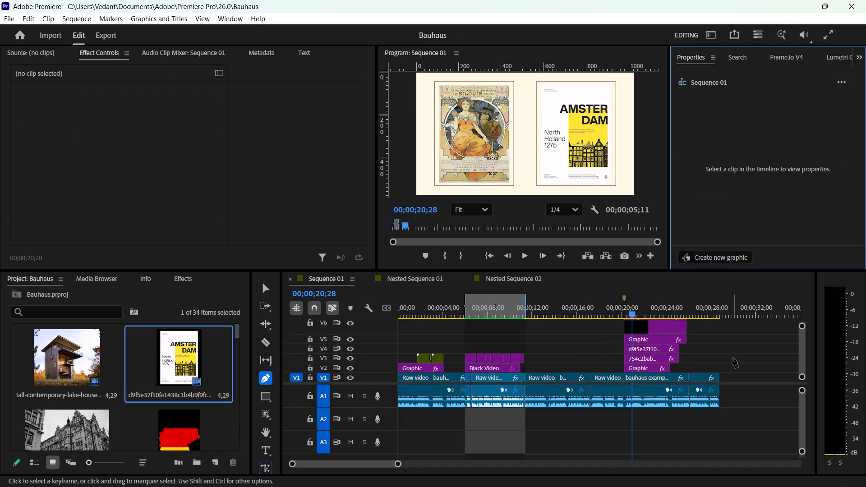
Enlarge the timeline area and move the playhead to the start of the poster scene at 00;00;20;08.
scroll(732, 358, "up", 2)
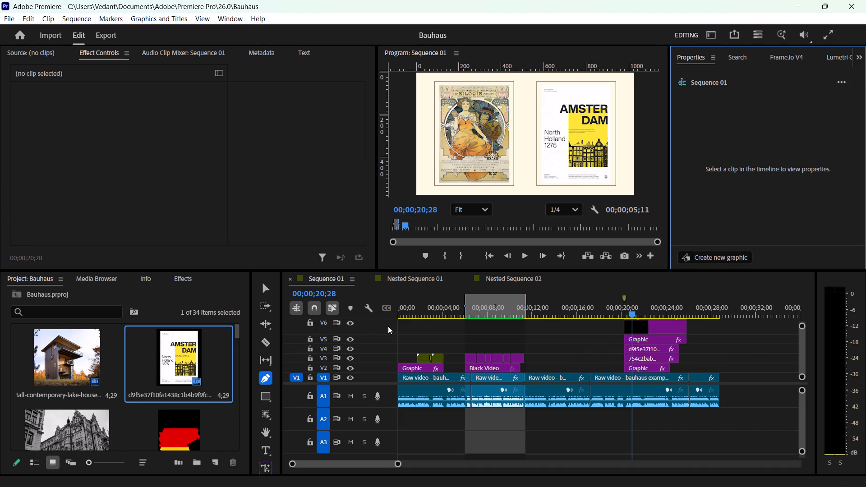
left_click(388, 326)
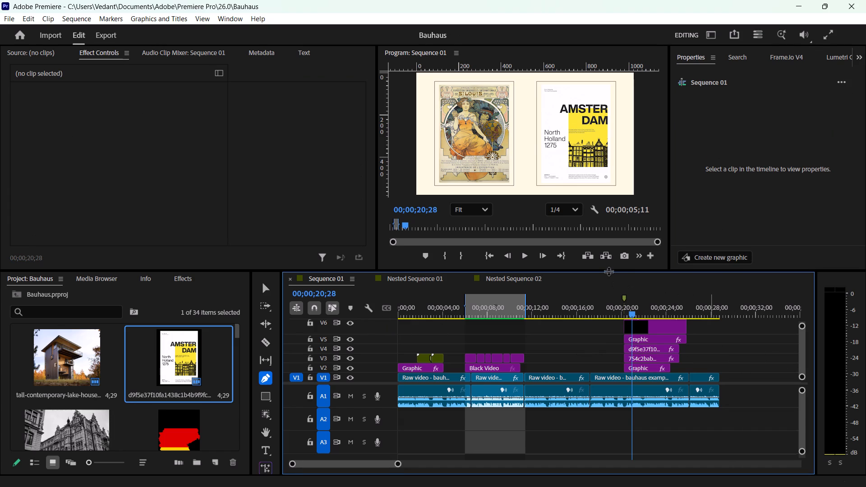
left_click_drag(608, 271, 603, 239)
left_click_drag(382, 296, 384, 322)
left_click(632, 283)
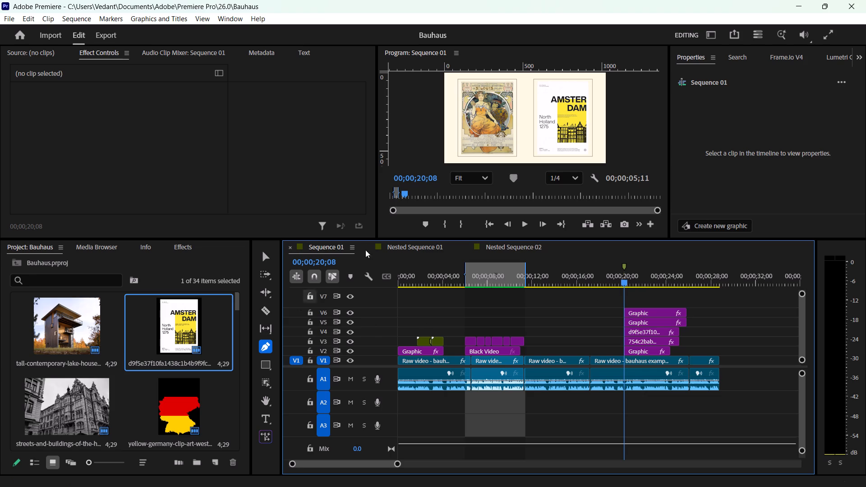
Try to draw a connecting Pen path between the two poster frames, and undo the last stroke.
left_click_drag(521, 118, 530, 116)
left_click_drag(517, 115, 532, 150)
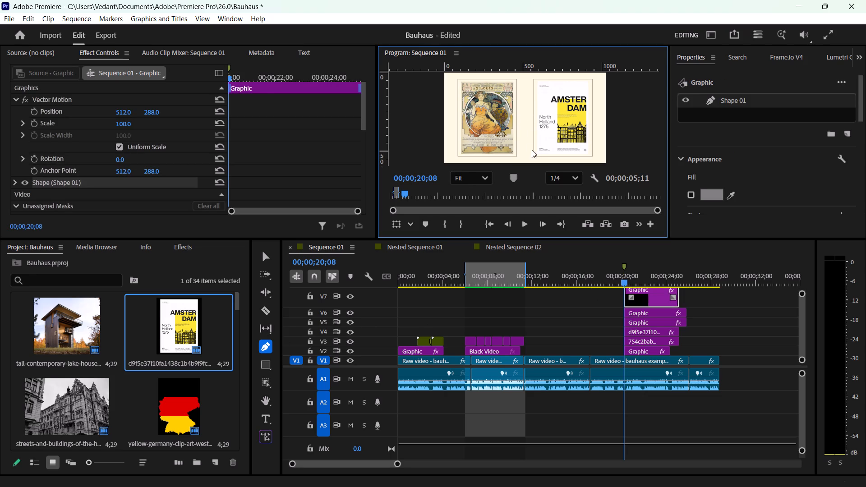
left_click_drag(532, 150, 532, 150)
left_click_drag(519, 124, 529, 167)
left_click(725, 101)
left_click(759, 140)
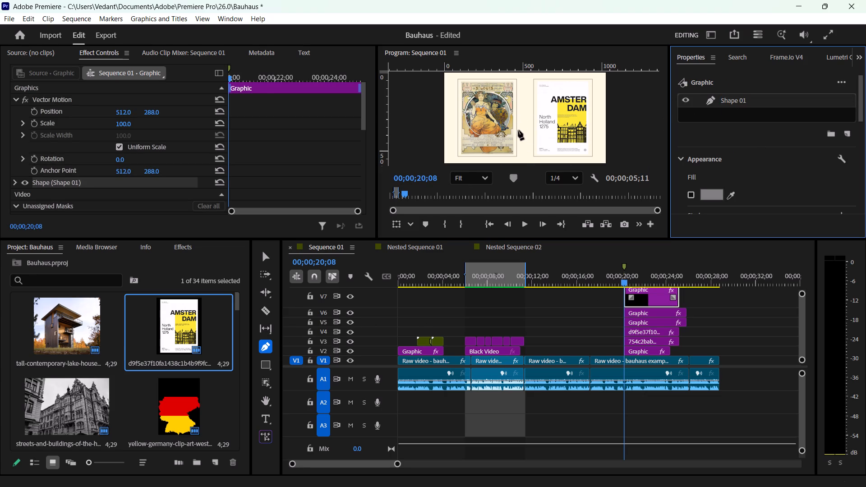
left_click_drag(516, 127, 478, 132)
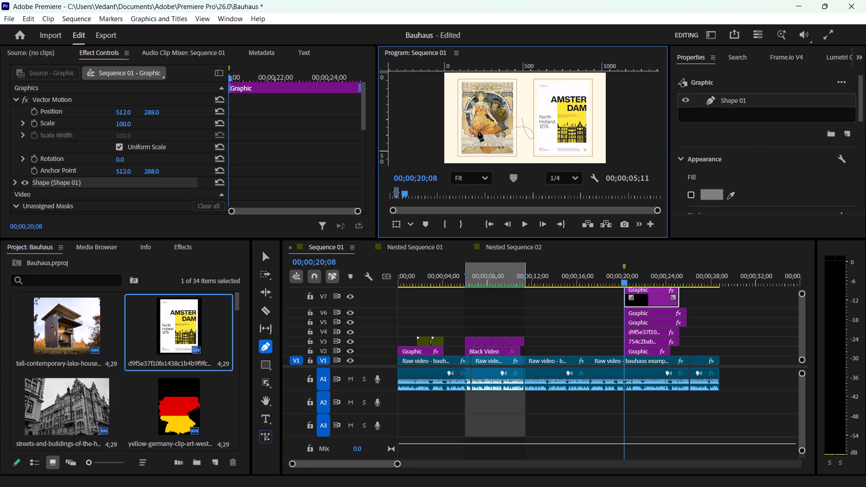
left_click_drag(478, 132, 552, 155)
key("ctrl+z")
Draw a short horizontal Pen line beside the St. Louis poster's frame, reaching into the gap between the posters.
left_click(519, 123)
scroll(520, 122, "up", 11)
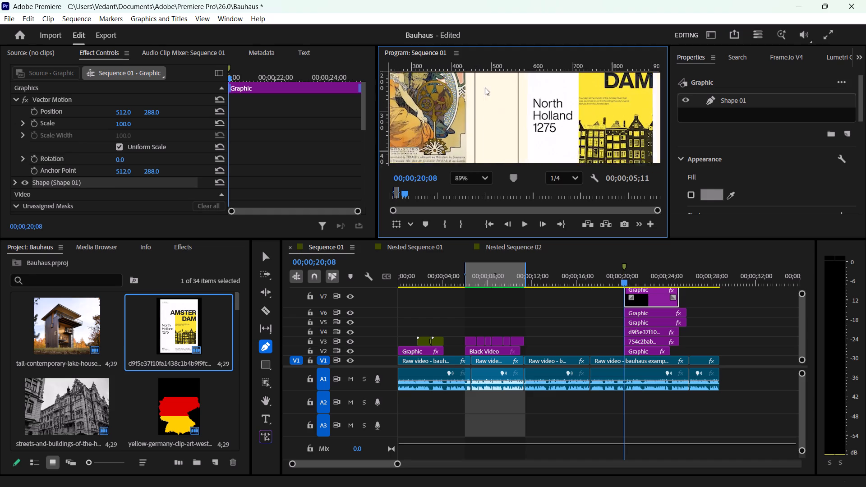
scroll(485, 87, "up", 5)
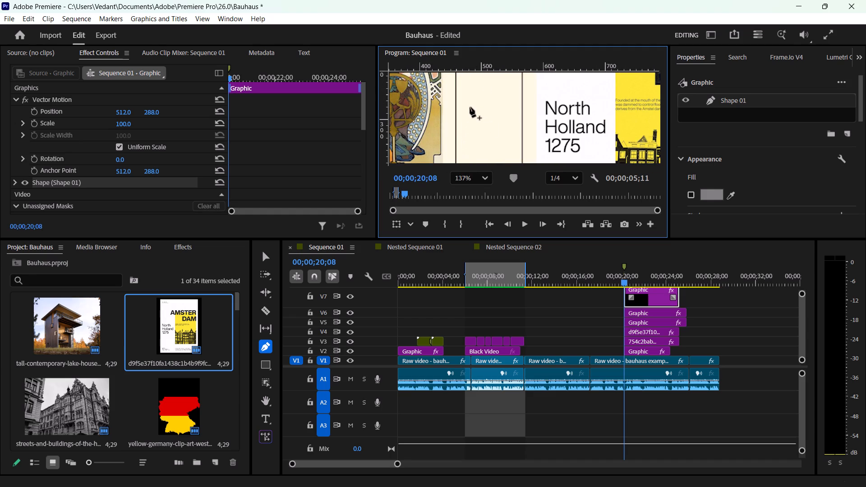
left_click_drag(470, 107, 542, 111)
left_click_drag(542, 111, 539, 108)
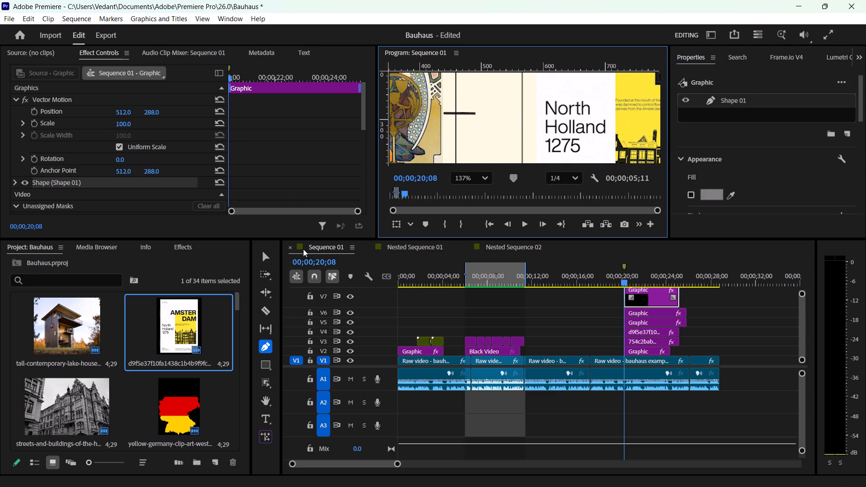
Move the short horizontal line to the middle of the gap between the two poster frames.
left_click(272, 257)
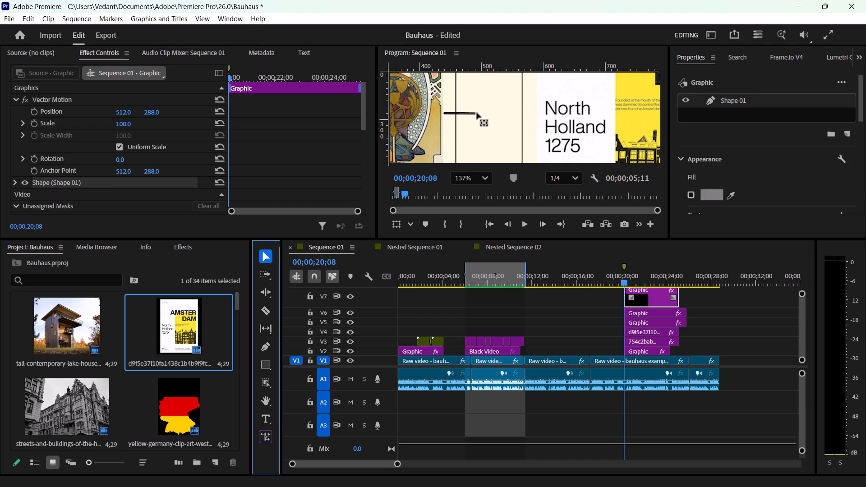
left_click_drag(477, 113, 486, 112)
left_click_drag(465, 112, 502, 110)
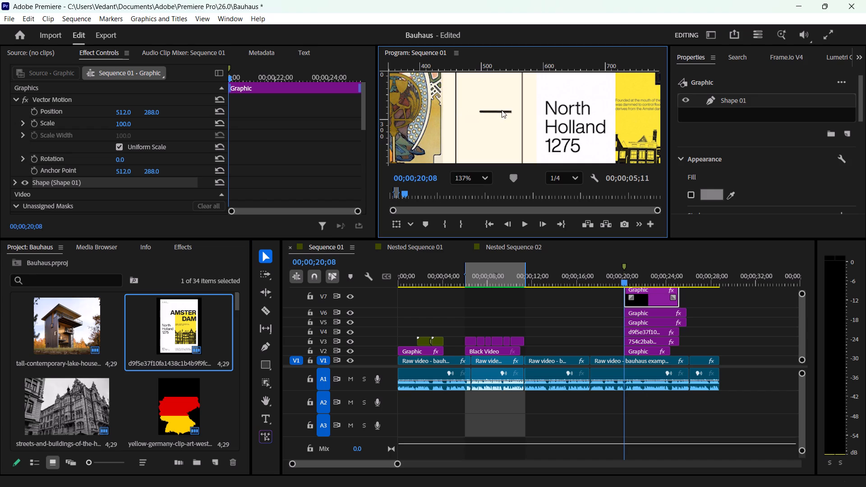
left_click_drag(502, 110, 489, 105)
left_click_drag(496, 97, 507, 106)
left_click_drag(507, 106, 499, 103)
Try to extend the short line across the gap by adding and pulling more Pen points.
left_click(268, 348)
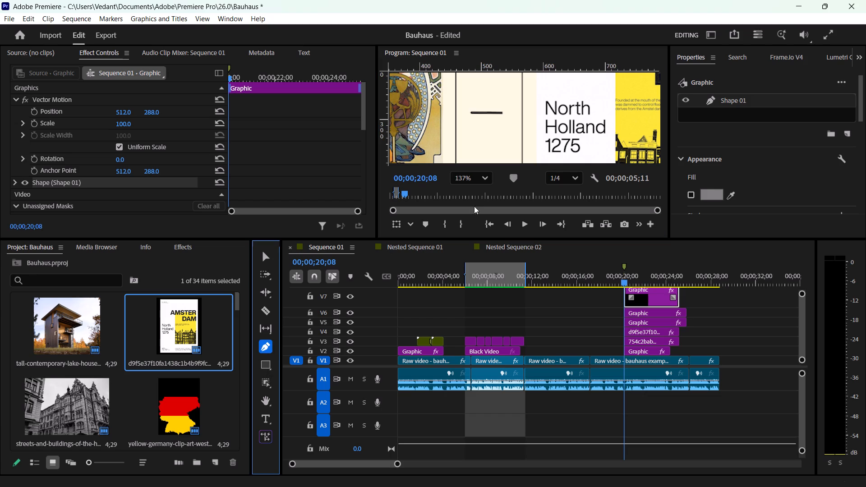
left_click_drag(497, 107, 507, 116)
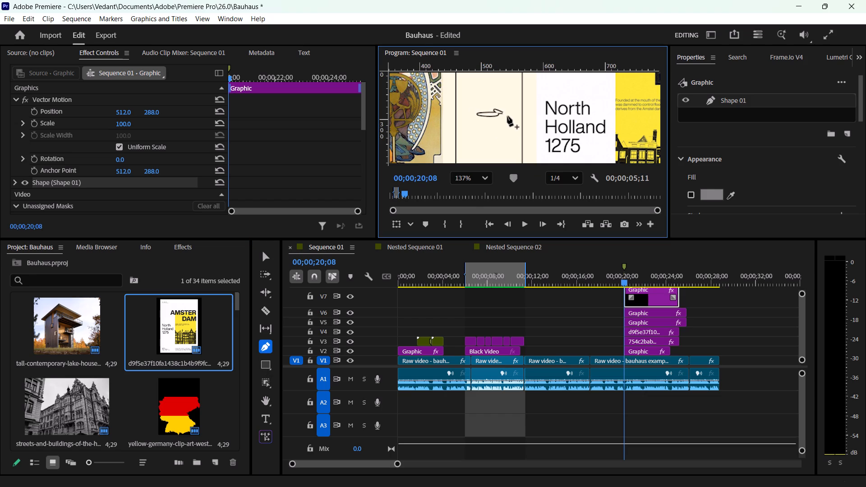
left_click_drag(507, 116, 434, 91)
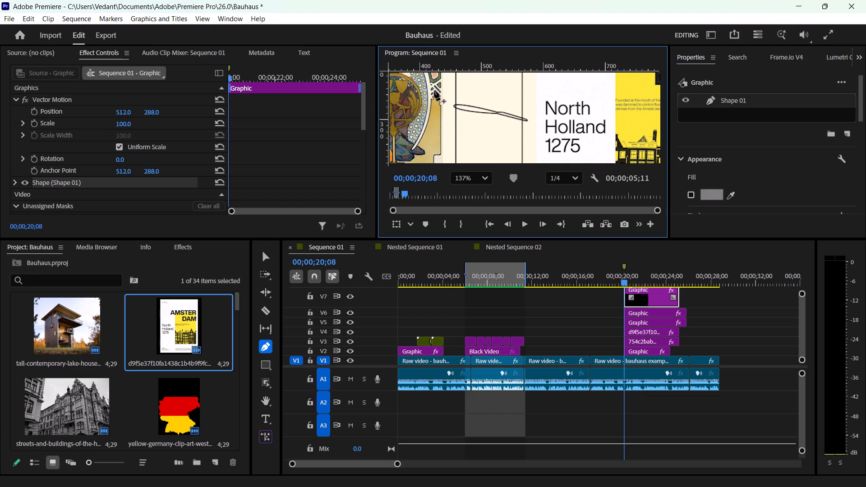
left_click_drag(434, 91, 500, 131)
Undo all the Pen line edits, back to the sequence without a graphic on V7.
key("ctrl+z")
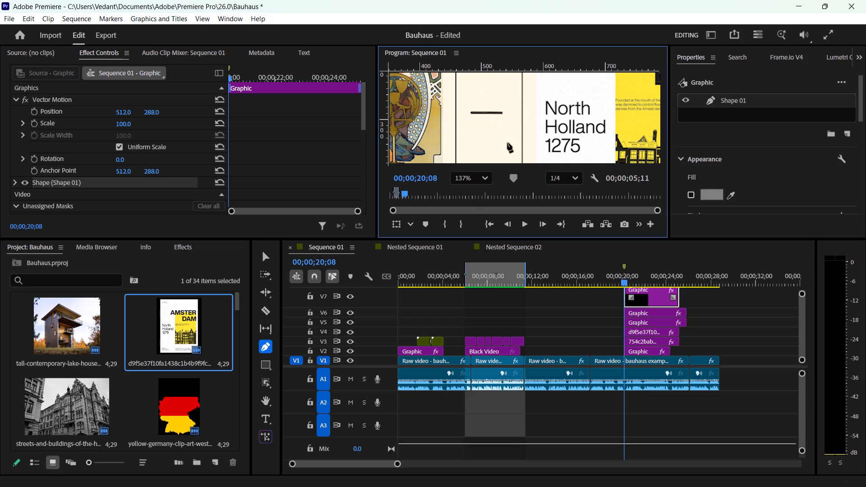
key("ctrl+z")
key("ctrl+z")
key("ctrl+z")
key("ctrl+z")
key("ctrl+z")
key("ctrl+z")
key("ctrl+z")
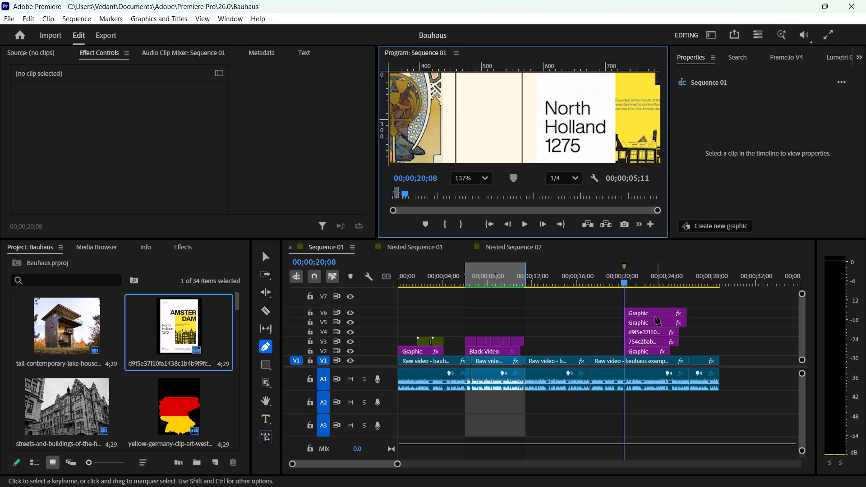
Return to the Selection tool, enlarge the program monitor area, and set the preview zoom to Fit.
left_click(265, 259)
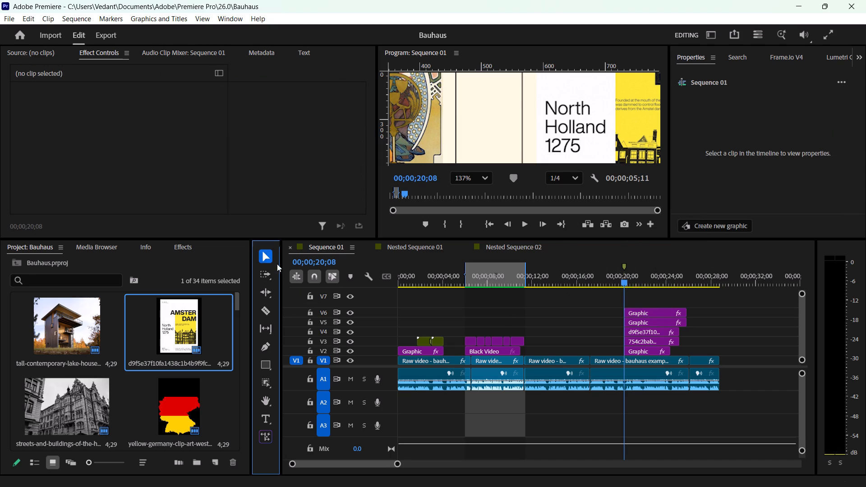
left_click_drag(552, 239, 562, 287)
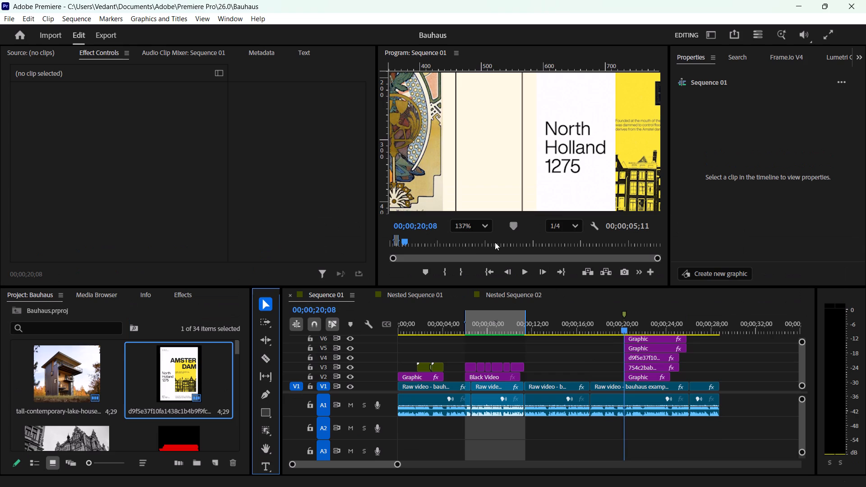
left_click(461, 228)
left_click(476, 240)
Save the project.
left_click(727, 362)
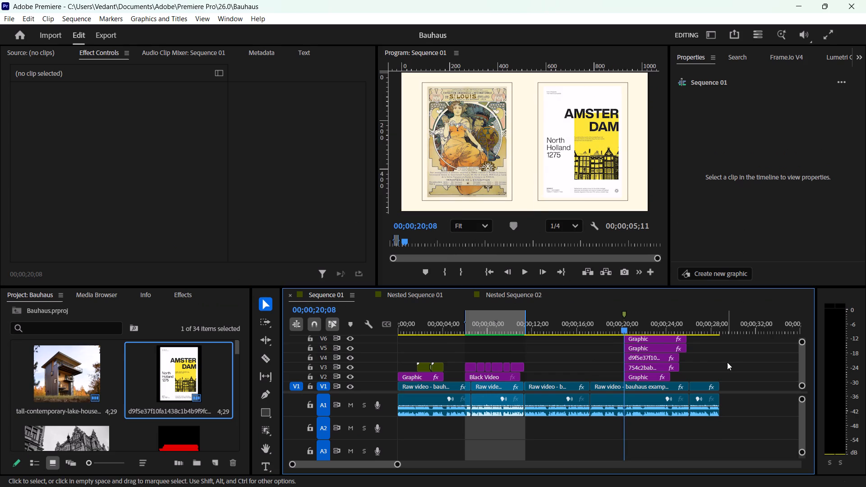
key("ctrl+s")
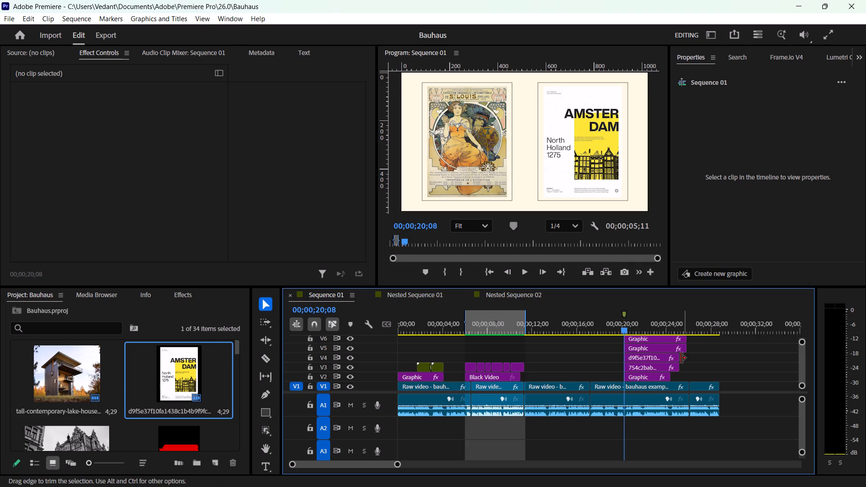
Play a short stretch of the poster scene from 00;00;20;08 to review it.
scroll(675, 383, "up", 1)
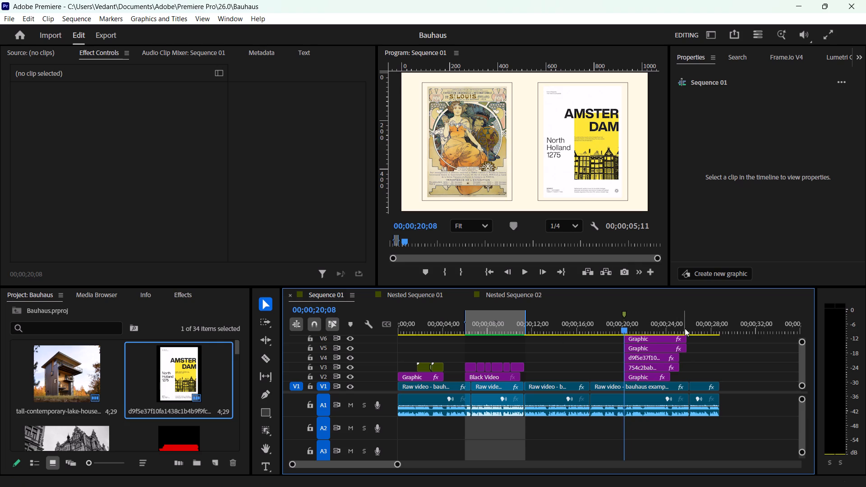
key("space")
key("space")
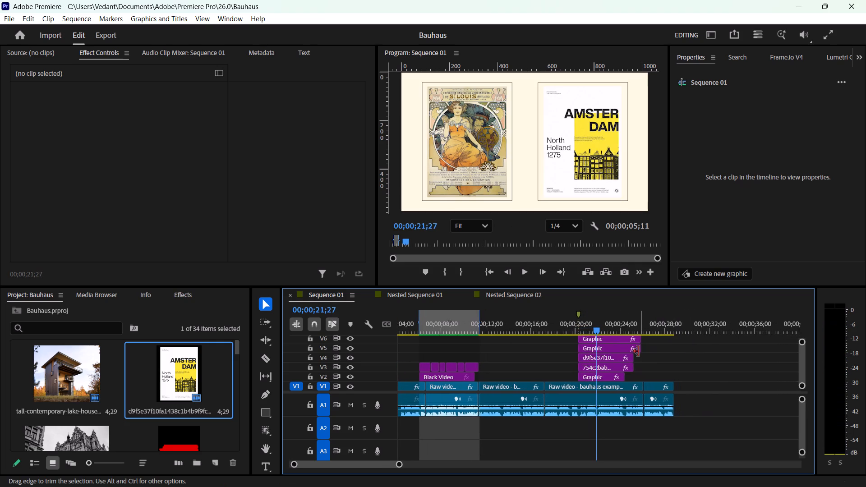
Trim the ends of the poster and frame clips on V3 to V6 so they finish flush with the V2 background graphic.
left_click_drag(639, 374, 627, 376)
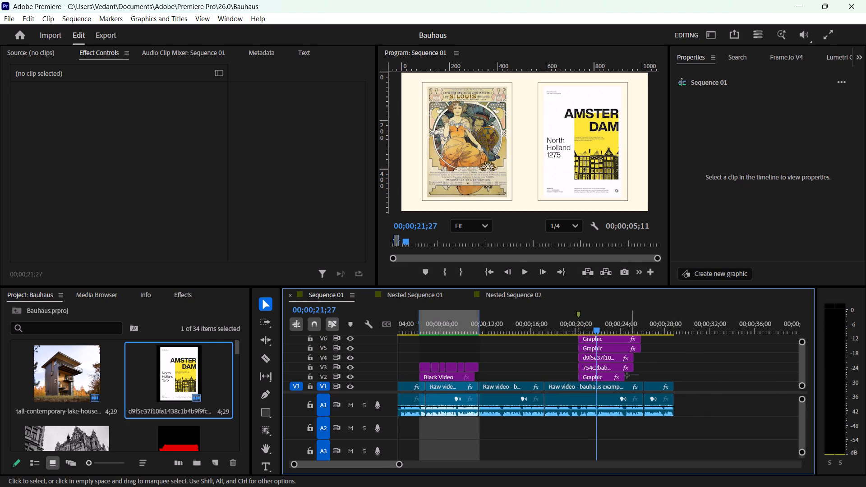
left_click_drag(627, 376, 603, 339)
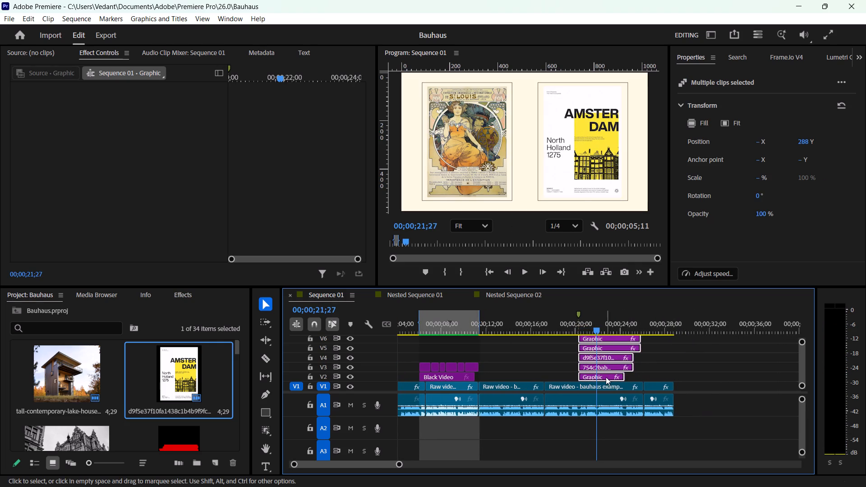
left_click(604, 376)
left_click(659, 364)
left_click_drag(656, 366, 601, 337)
left_click_drag(640, 344, 633, 344)
left_click(631, 344)
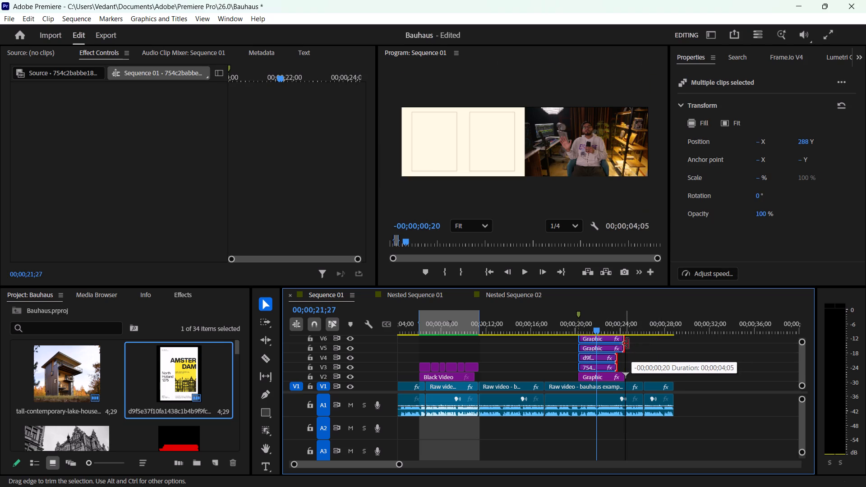
left_click(649, 350)
scroll(653, 351, "up", 1)
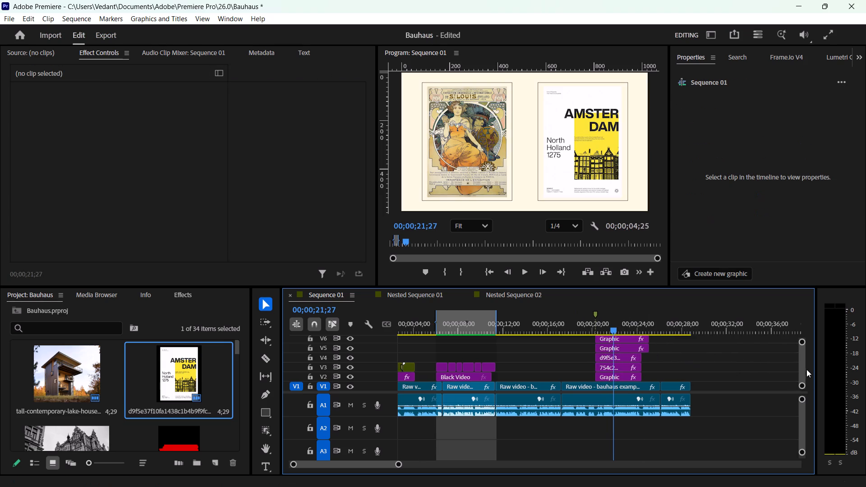
left_click(806, 366)
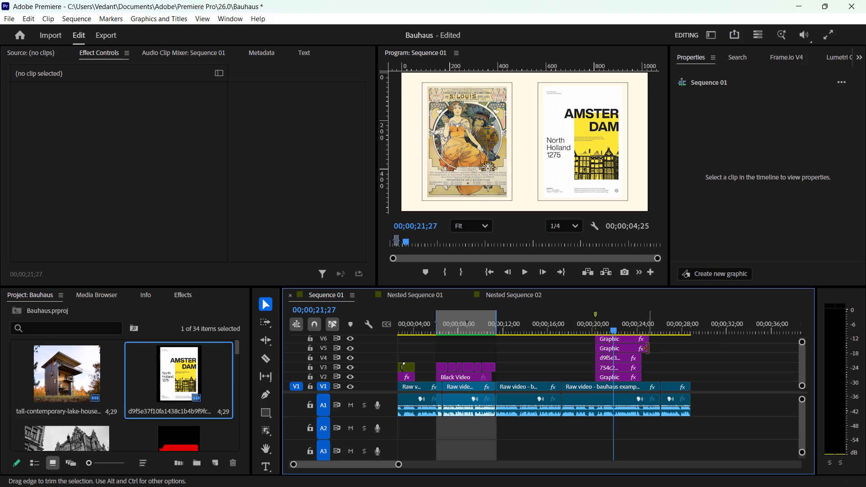
left_click_drag(646, 340, 641, 340)
left_click_drag(649, 349, 644, 348)
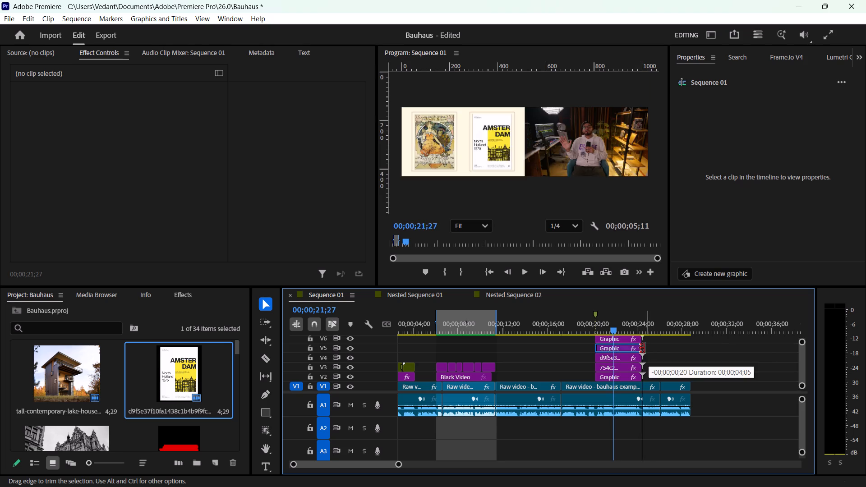
left_click_drag(644, 348, 644, 348)
Extend the background graphic on V2 to the end of the raw video, for a duration of 00;00;08;17.
left_click(621, 375)
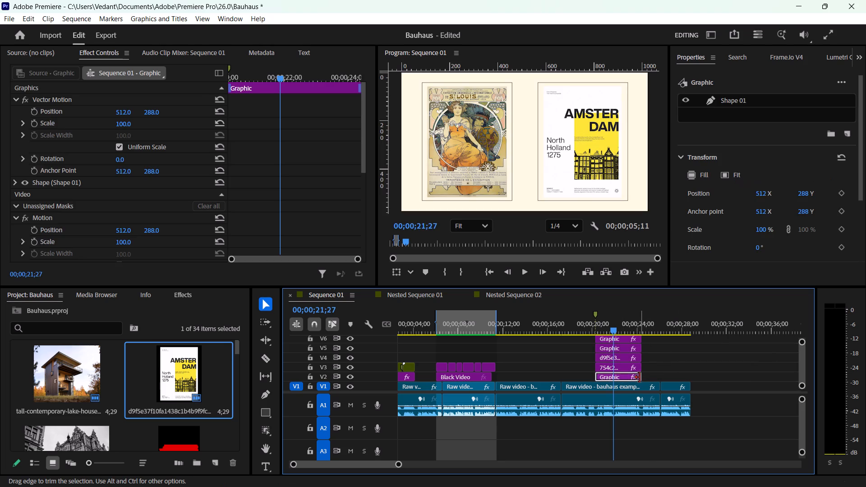
left_click_drag(642, 377, 688, 378)
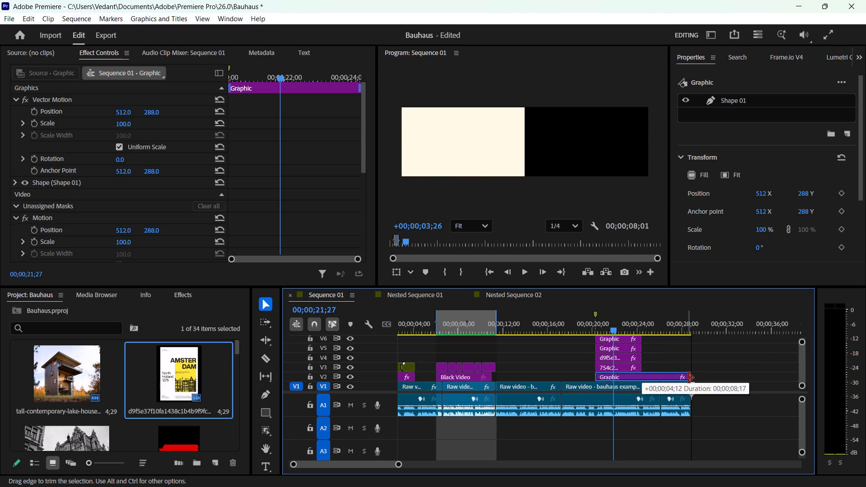
left_click_drag(688, 378, 693, 384)
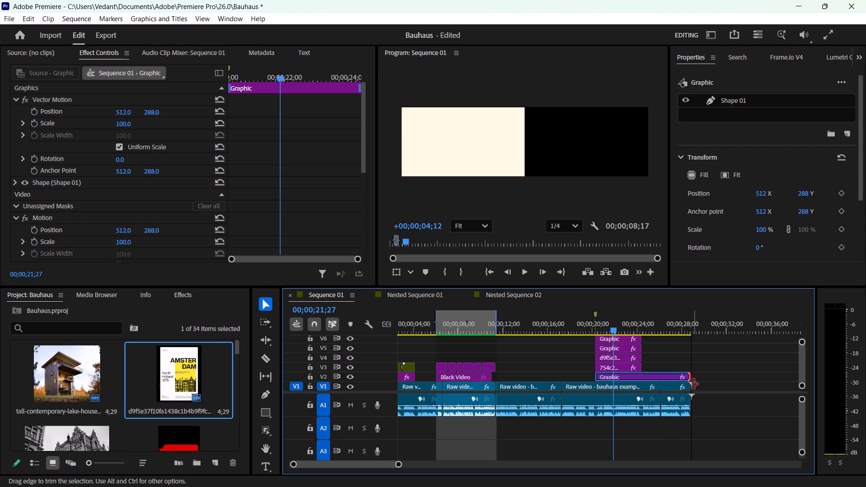
left_click(688, 348)
Play through the poster scene up to 00;00;21;28 and trim the four V3 to V6 clips together to end there.
key("space")
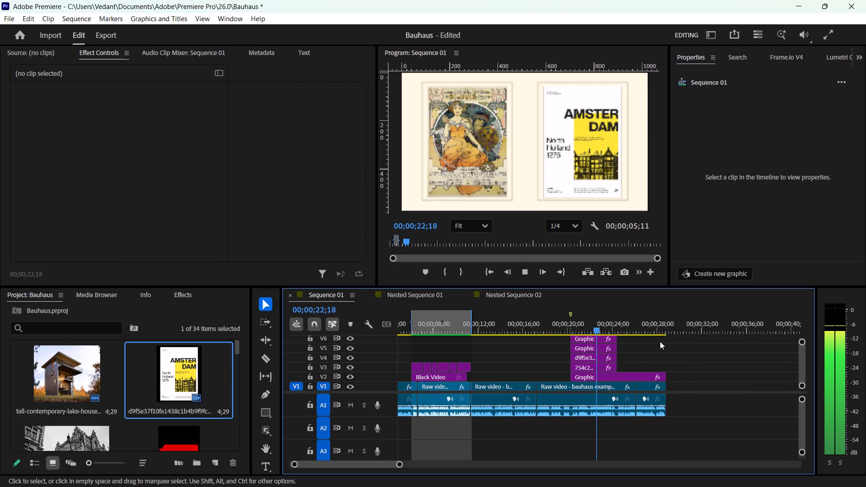
key("space")
left_click_drag(597, 327, 577, 325)
key("space")
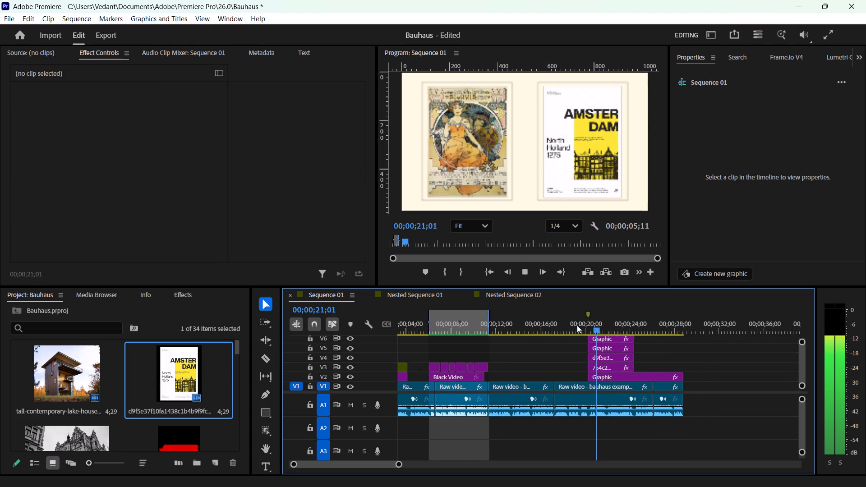
key("space")
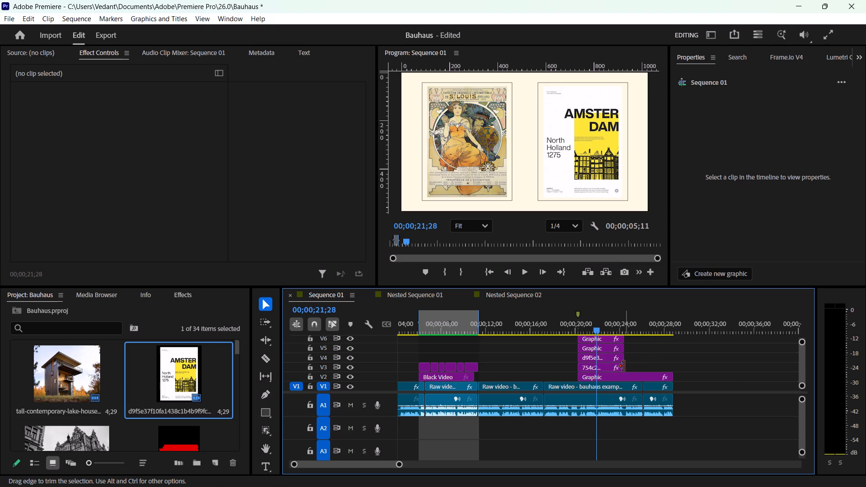
left_click_drag(638, 362, 606, 347)
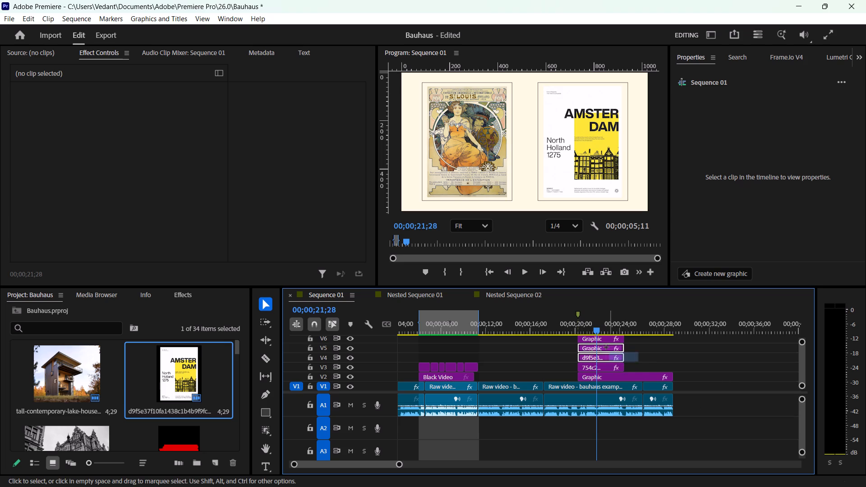
left_click_drag(606, 347, 605, 342)
left_click(640, 367)
left_click_drag(635, 365, 596, 334)
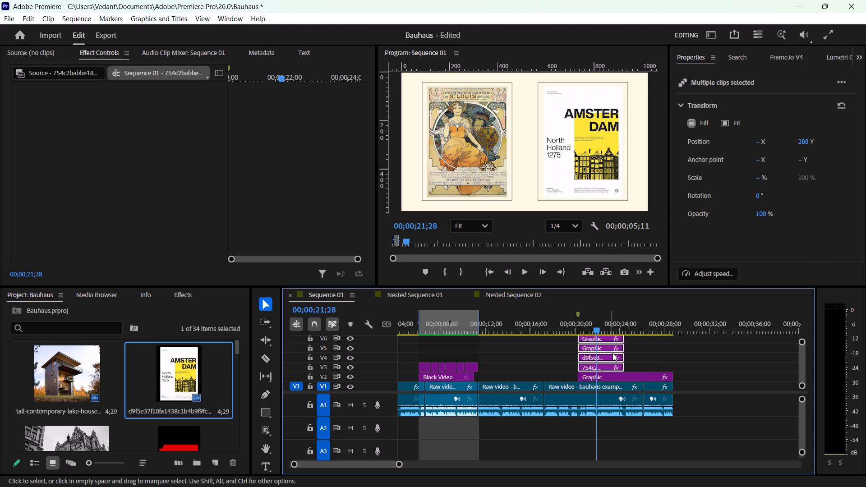
left_click_drag(623, 349, 599, 351)
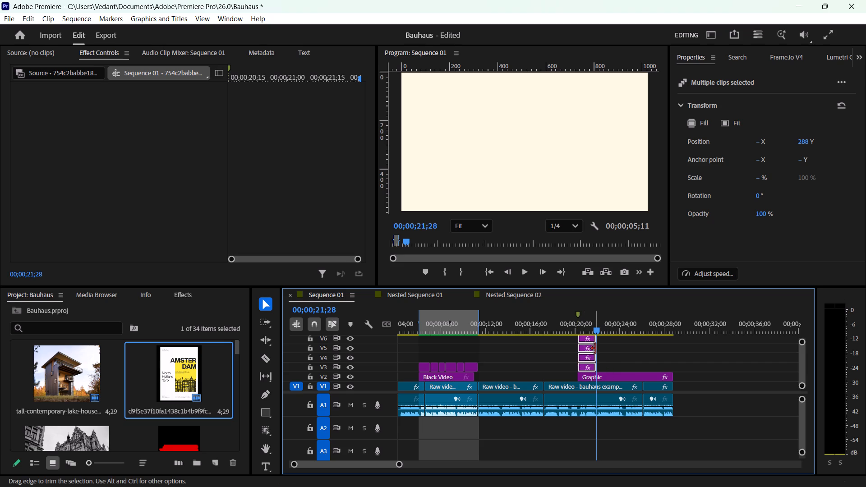
Find the Warner Bros. two-logo image in the project bin and place it on V3 directly after the posters, at 00;00;21;28.
scroll(101, 406, "down", 3)
scroll(105, 398, "up", 3)
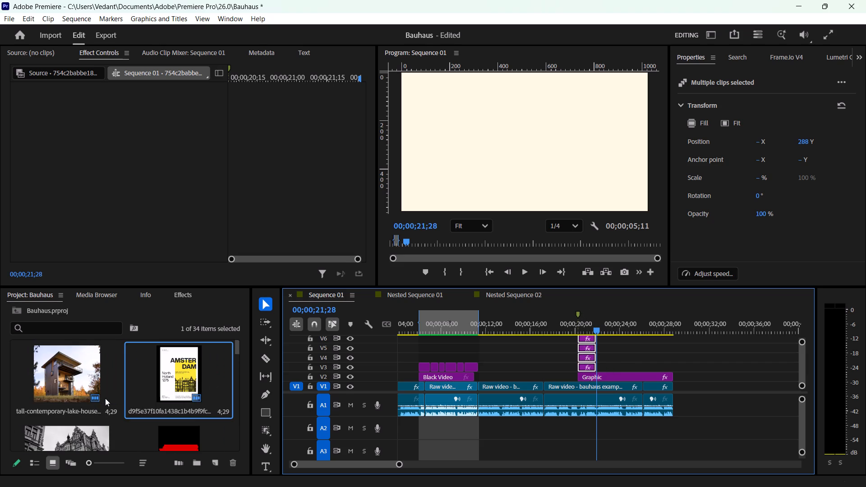
scroll(105, 398, "up", 3)
scroll(108, 398, "down", 1)
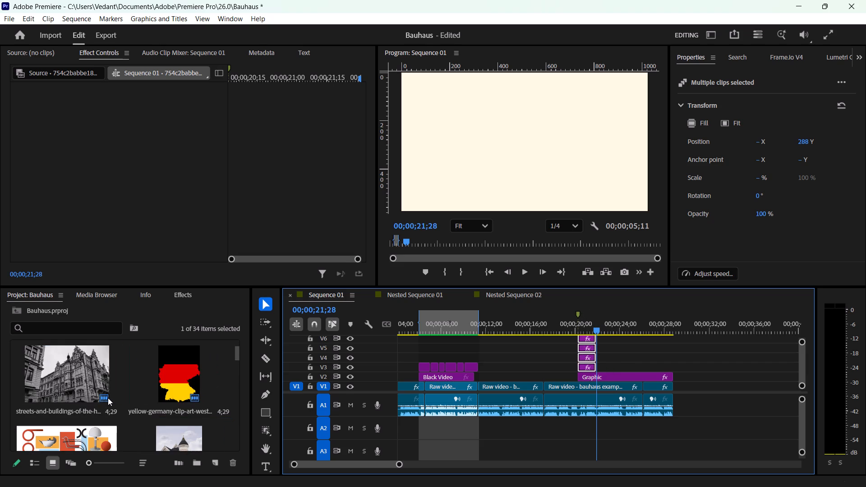
scroll(108, 398, "down", 4)
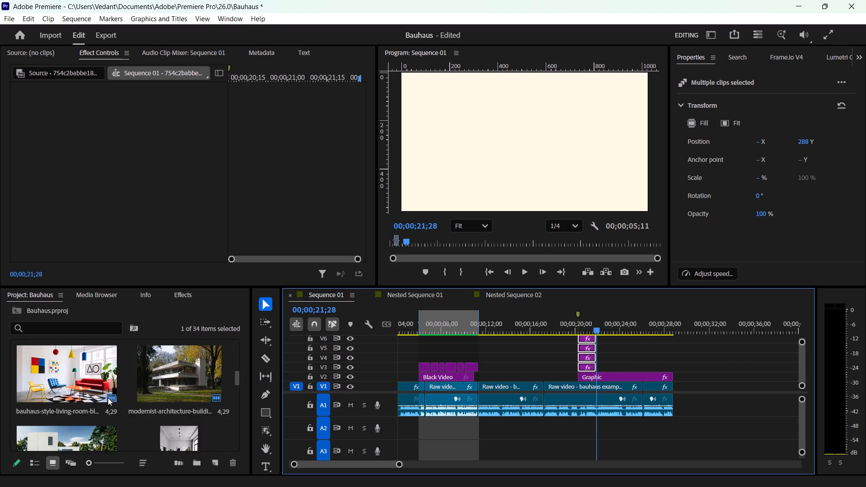
scroll(108, 398, "down", 6)
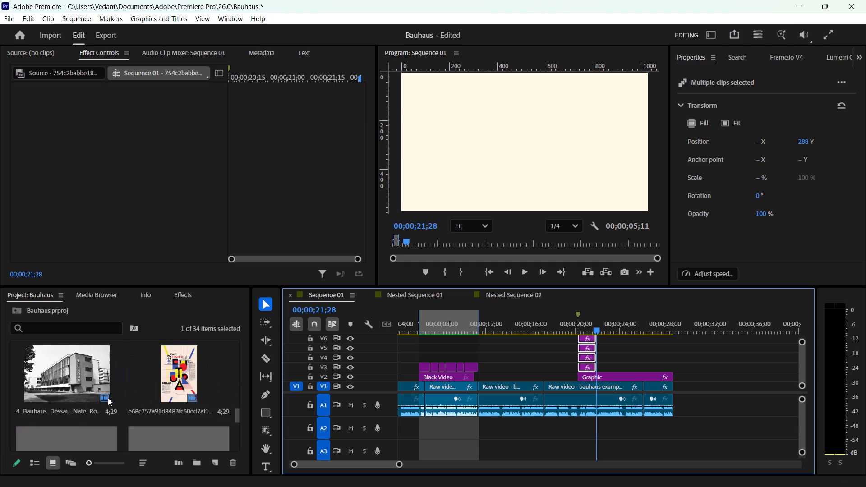
scroll(108, 398, "down", 1)
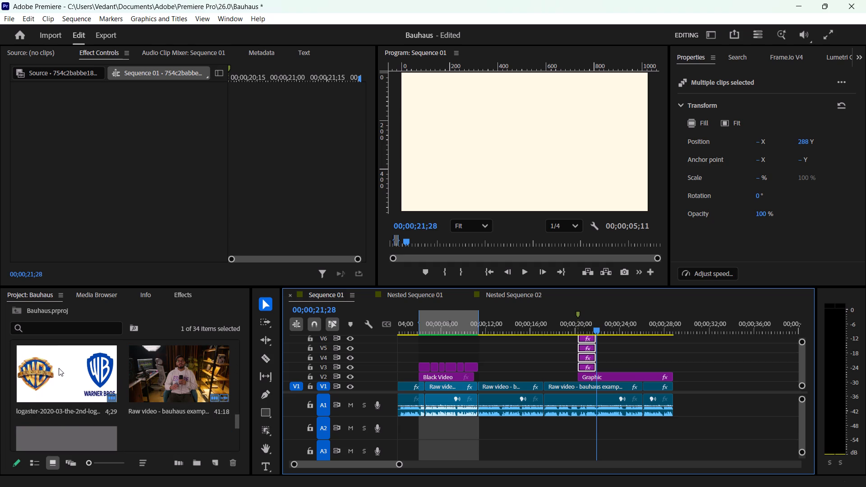
scroll(59, 368, "down", 3)
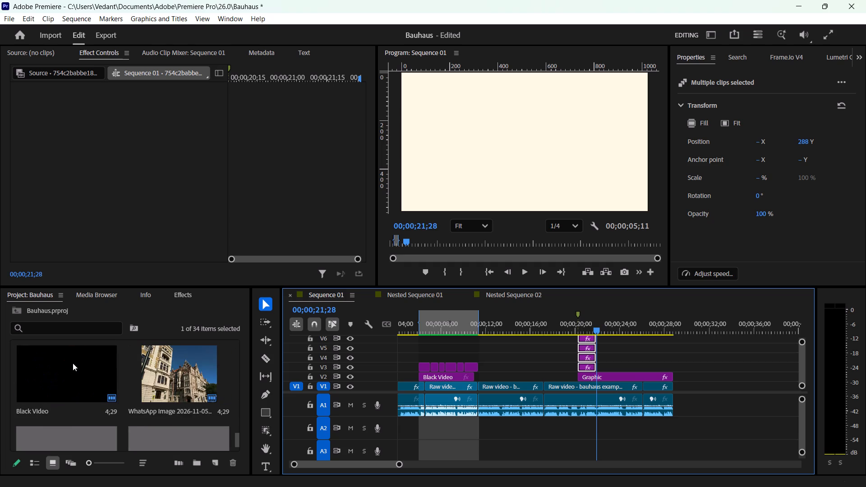
scroll(80, 360, "down", 5)
scroll(83, 386, "up", 4)
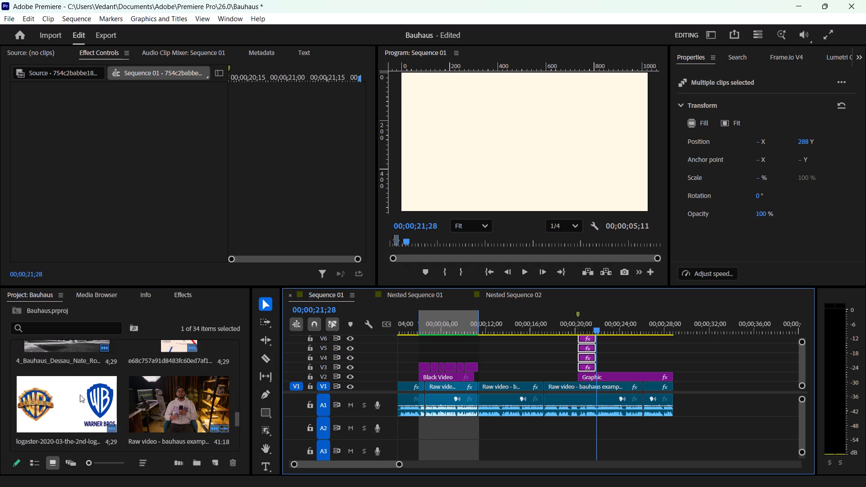
left_click_drag(58, 404, 601, 369)
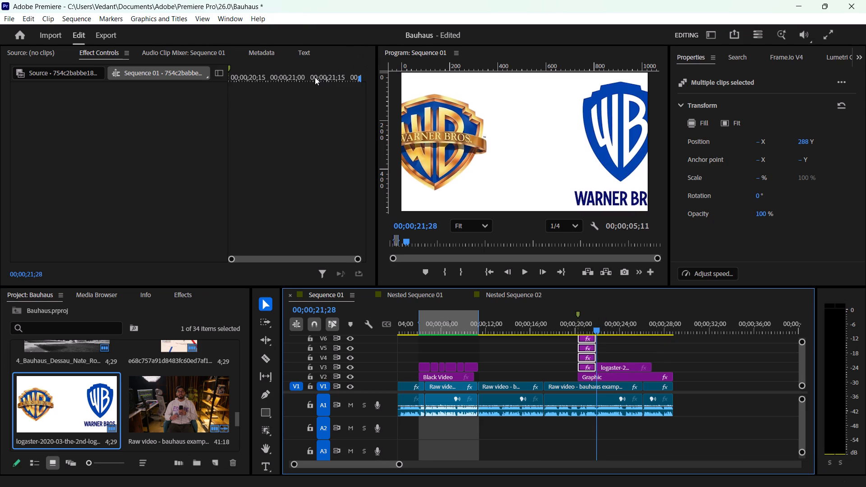
Make the project bin area taller and look through its images for further material.
scroll(81, 405, "down", 3)
scroll(97, 394, "up", 2)
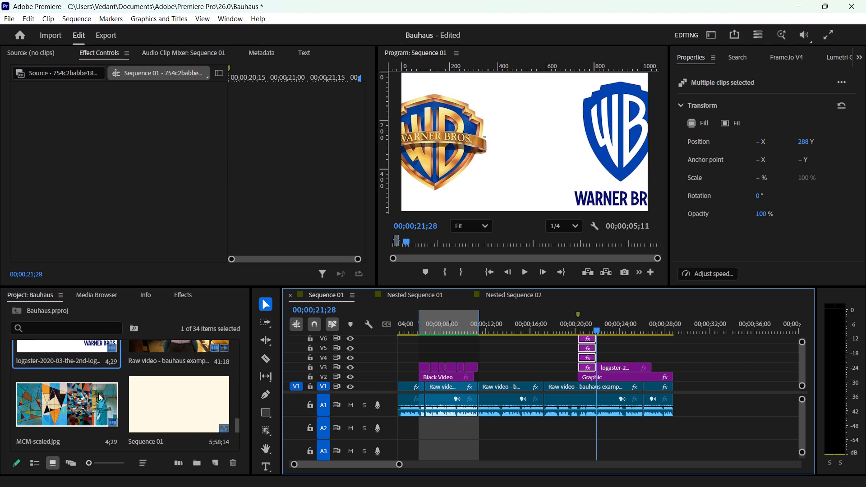
scroll(99, 393, "up", 8)
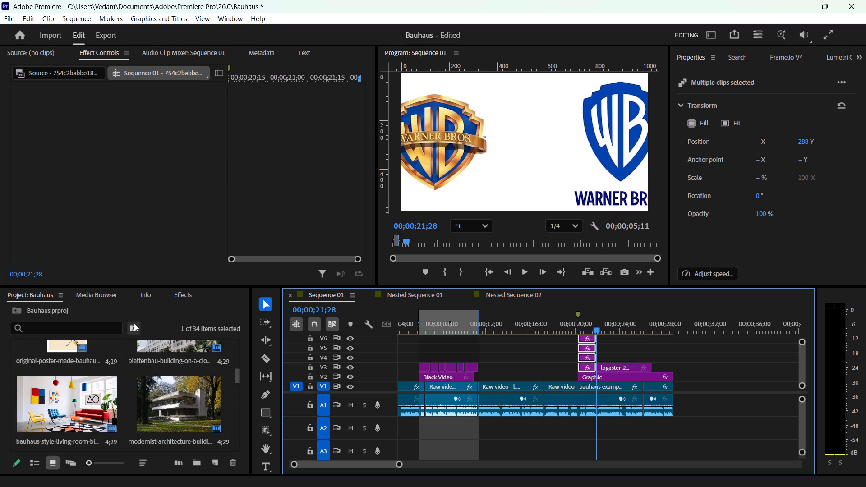
left_click_drag(135, 286, 134, 264)
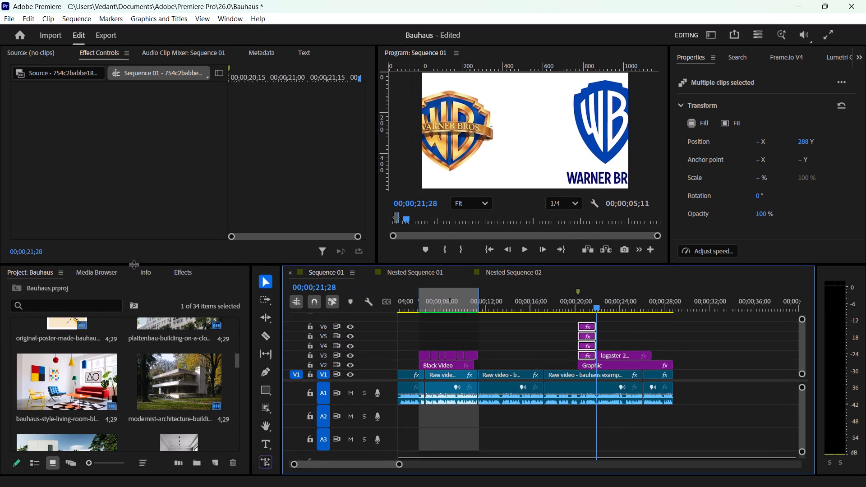
left_click_drag(134, 264, 133, 264)
scroll(129, 365, "up", 11)
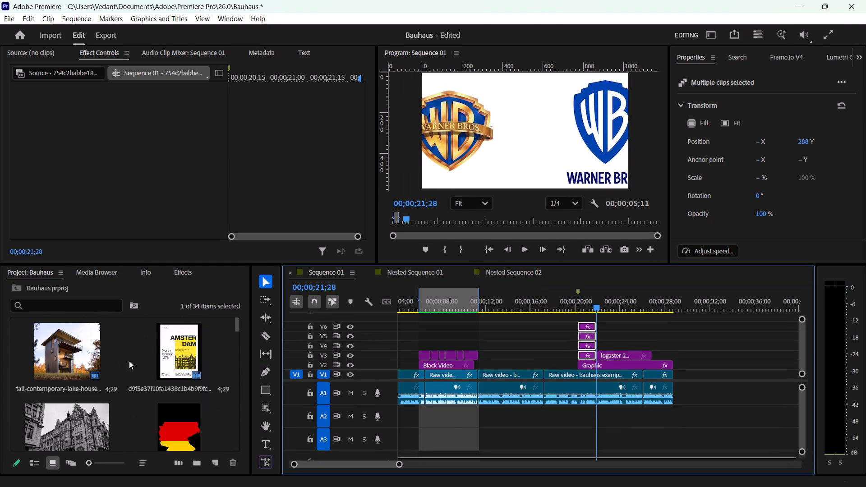
scroll(128, 362, "down", 2)
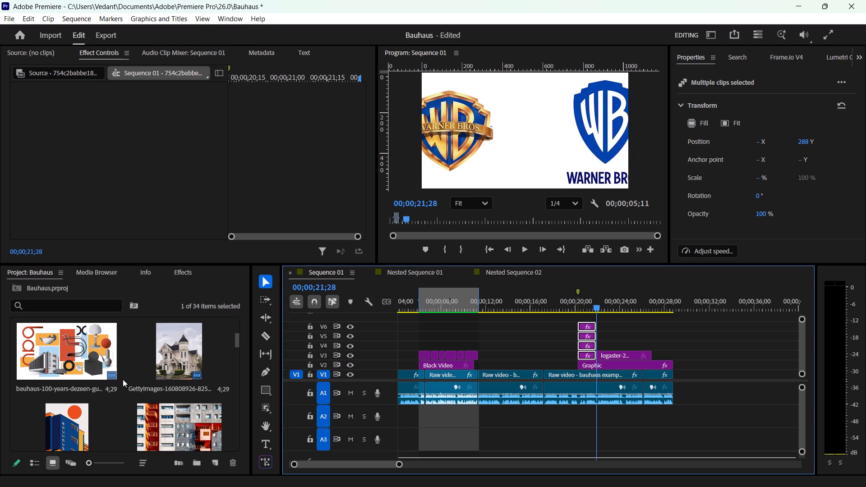
scroll(123, 379, "down", 2)
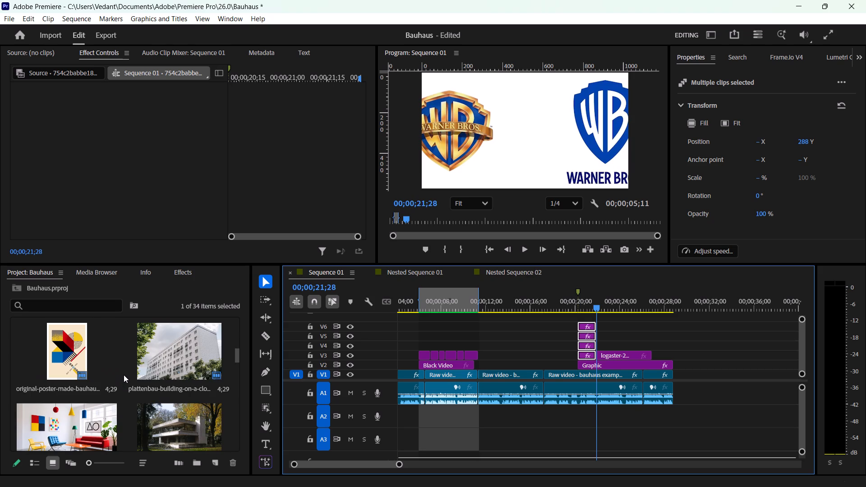
scroll(124, 375, "down", 3)
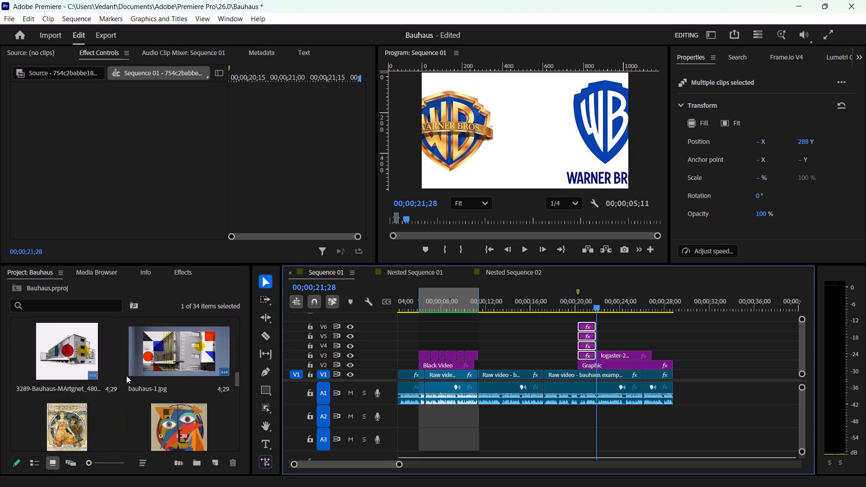
scroll(126, 376, "down", 3)
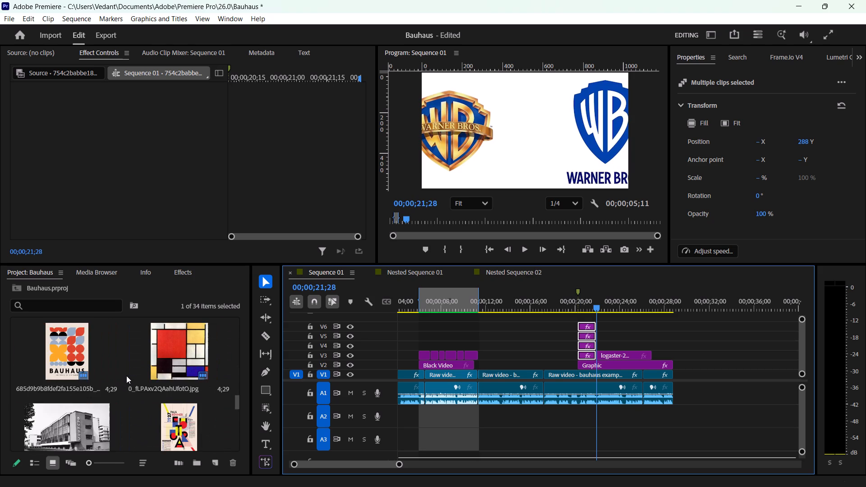
scroll(126, 376, "up", 1)
scroll(126, 376, "down", 6)
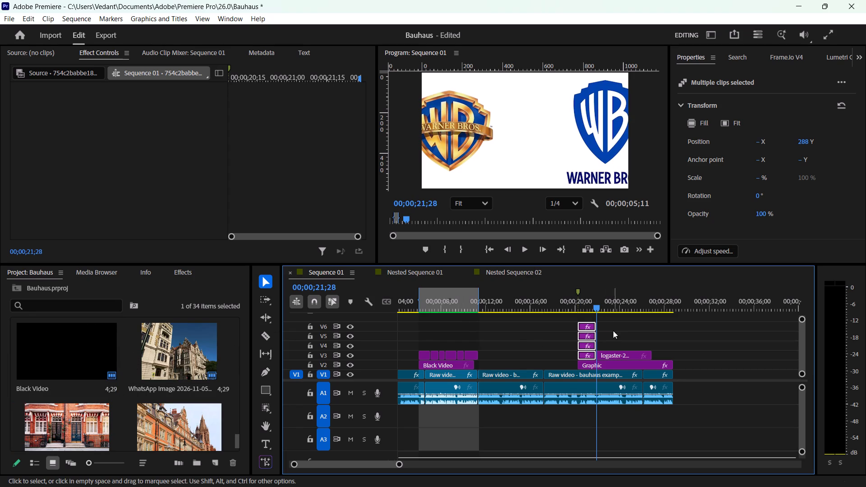
Scale the Warner Bros. two-logo image on V3 with Fill so it matches the frame at 00;00;21;28.
left_click(616, 351)
left_click_drag(599, 308, 592, 308)
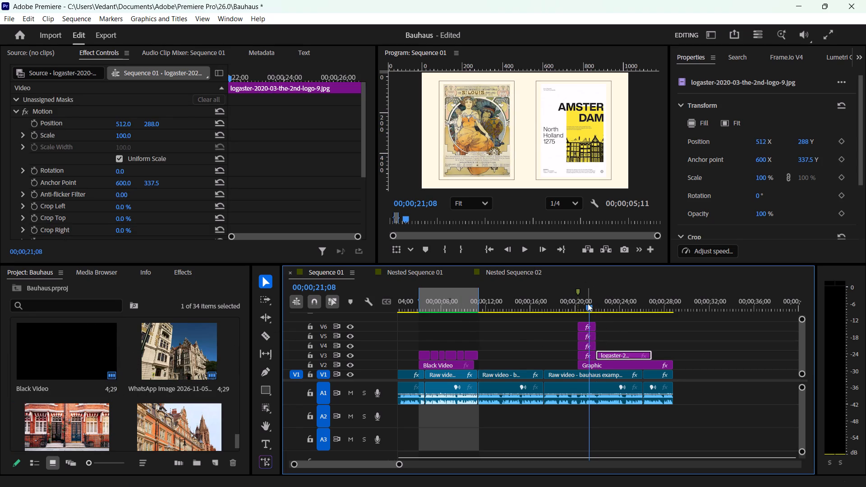
left_click_drag(588, 303, 593, 303)
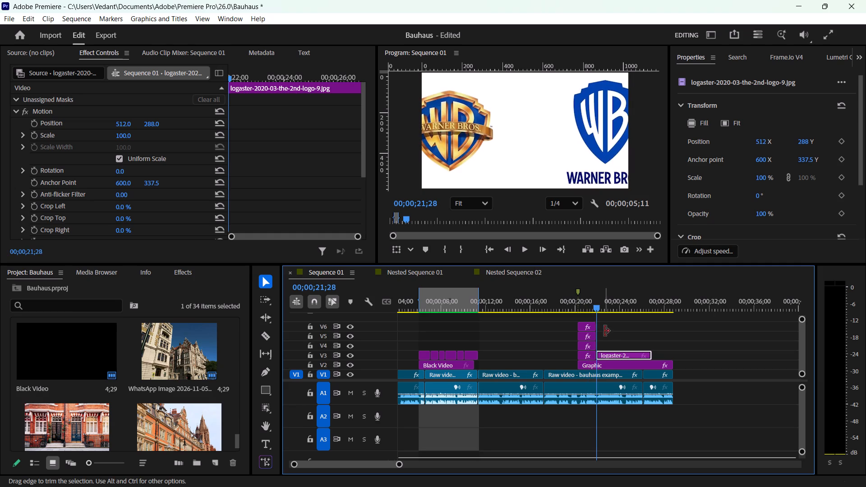
left_click(609, 355)
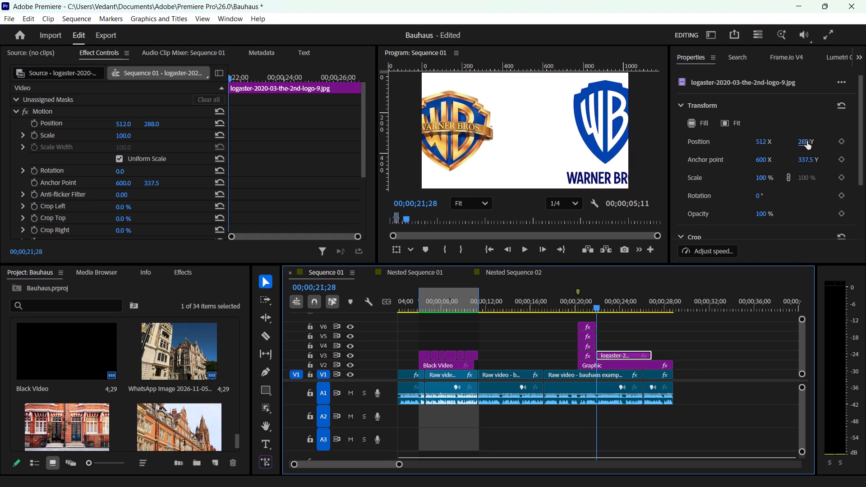
left_click(700, 118)
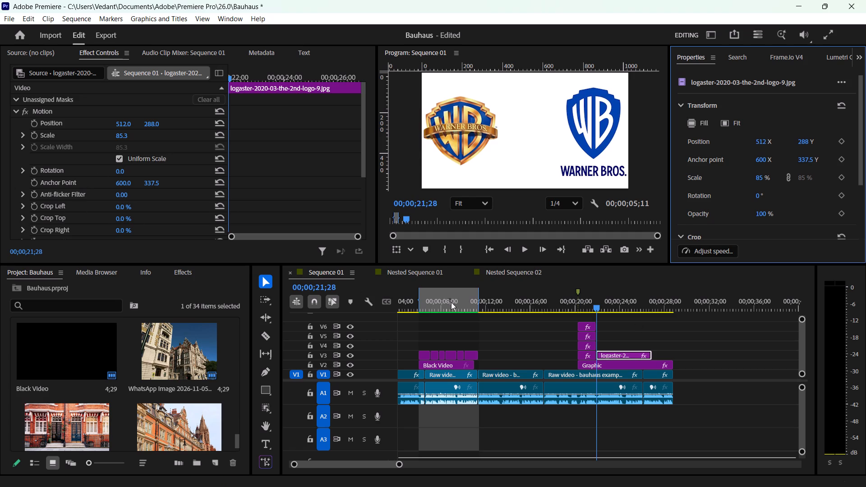
left_click(696, 337)
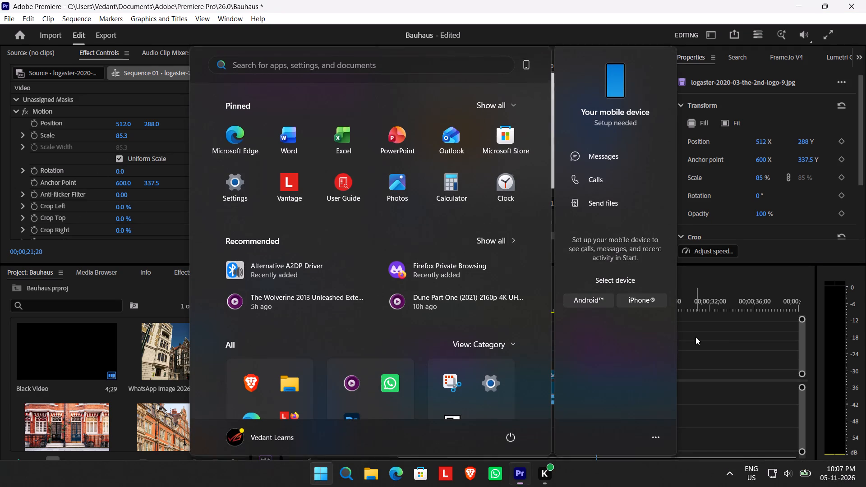
Duplicate the Warner Bros. logo clip onto V4, directly above the original on V3.
left_click(612, 353)
left_click_drag(613, 354, 613, 348, "alt")
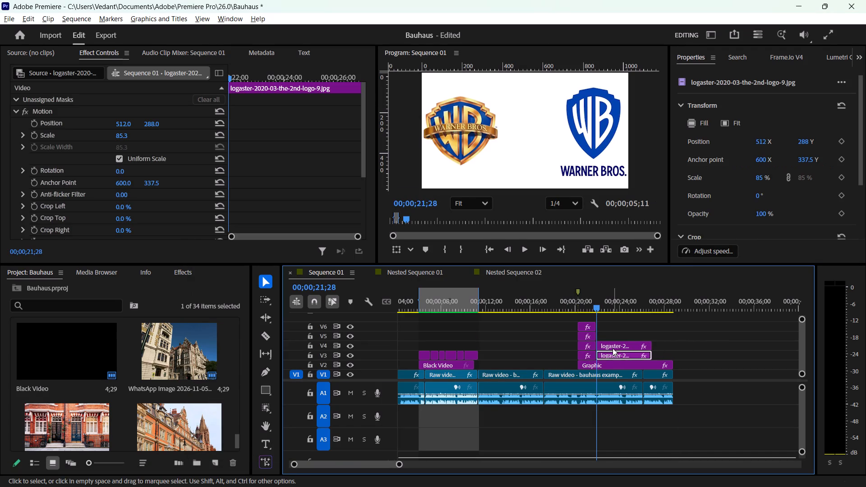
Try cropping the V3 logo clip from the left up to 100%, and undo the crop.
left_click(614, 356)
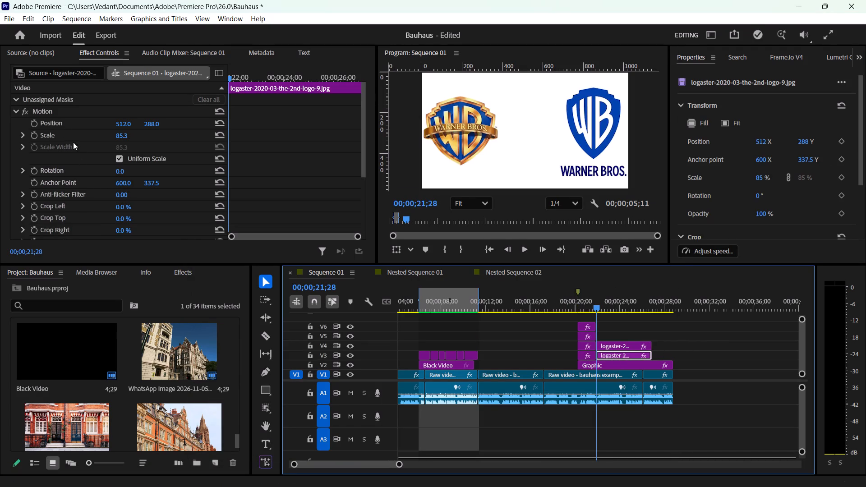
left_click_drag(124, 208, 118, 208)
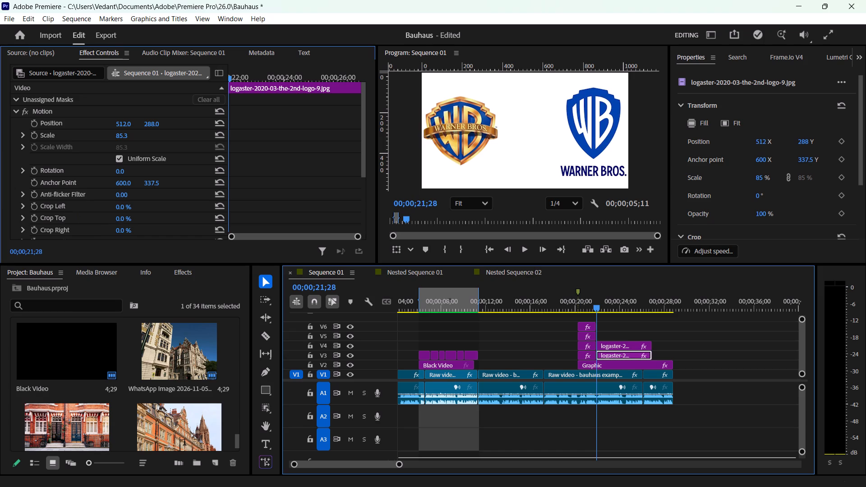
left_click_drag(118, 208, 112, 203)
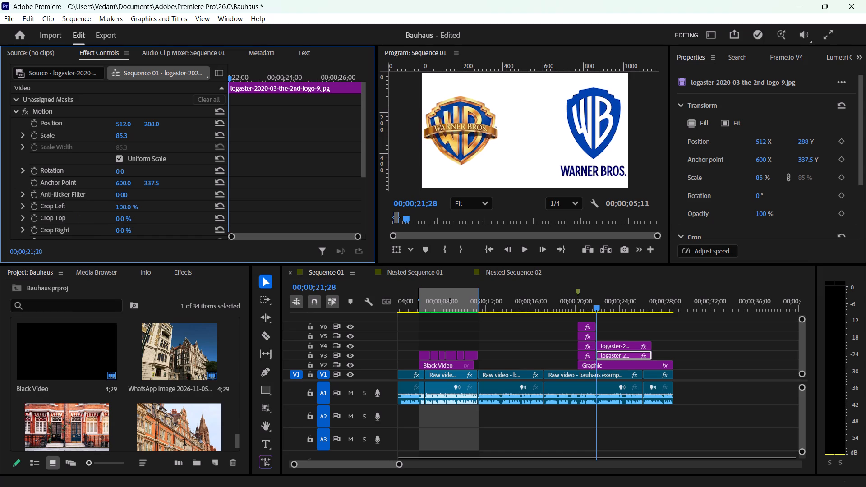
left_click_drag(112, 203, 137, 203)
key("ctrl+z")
Hide track V4 to work on the V3 logo clip alone.
left_click(615, 348)
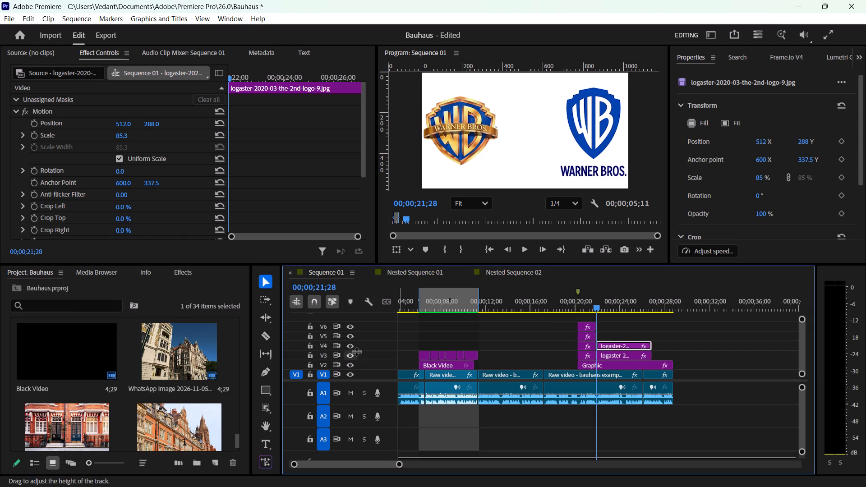
left_click(353, 348)
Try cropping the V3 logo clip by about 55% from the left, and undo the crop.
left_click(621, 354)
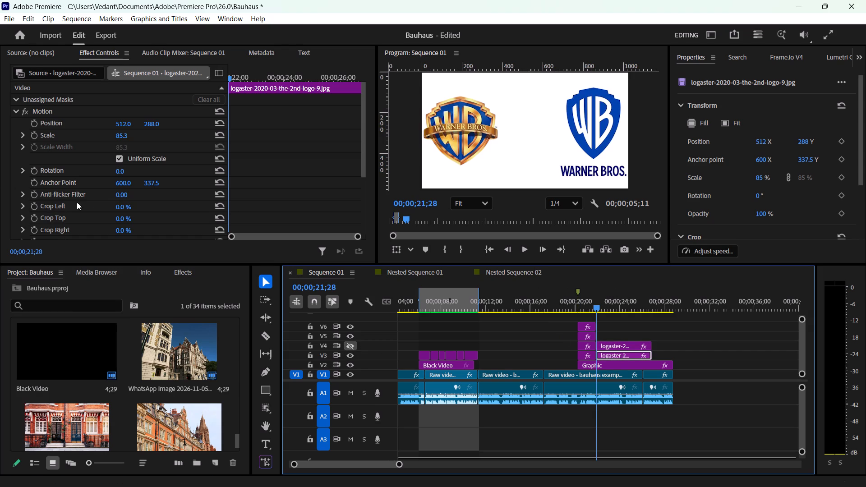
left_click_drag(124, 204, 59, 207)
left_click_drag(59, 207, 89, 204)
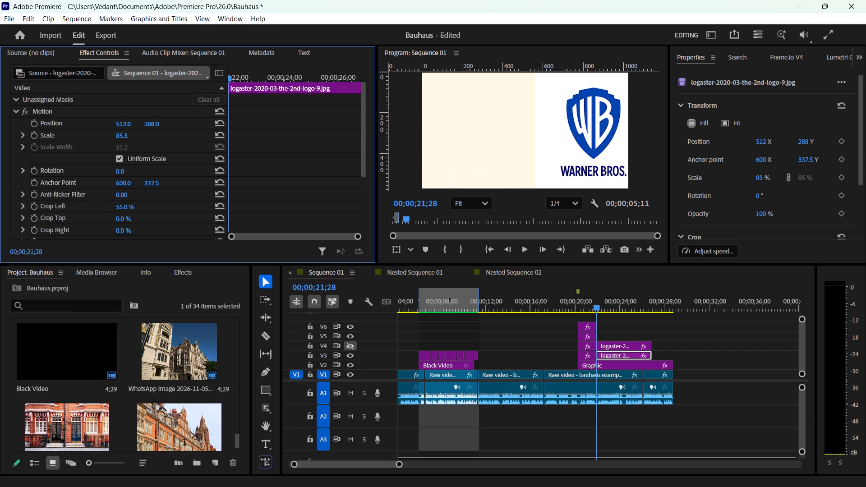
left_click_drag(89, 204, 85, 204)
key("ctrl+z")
Crop the V3 logo clip 50% from the right, keeping only the golden Warner Bros. logo.
scroll(131, 205, "down", 2)
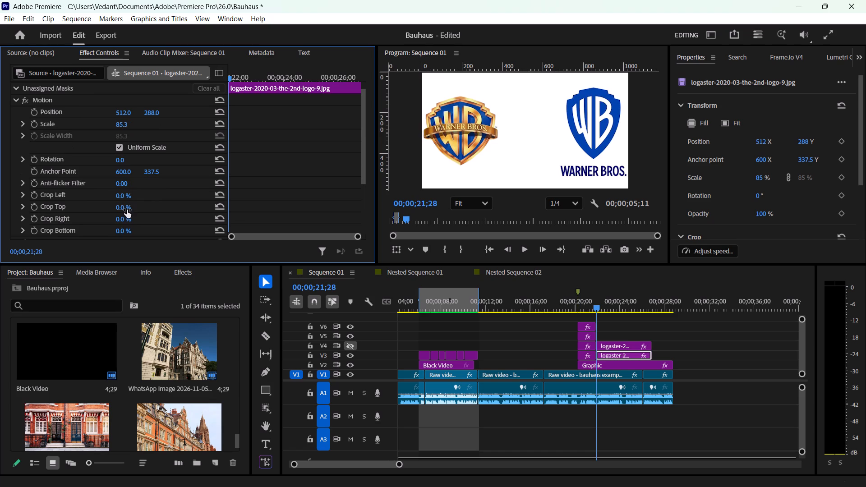
left_click_drag(126, 210, 79, 205)
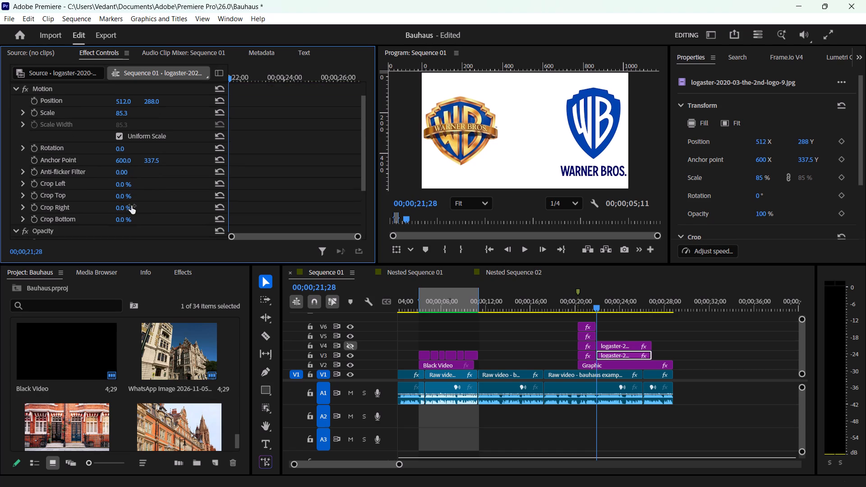
left_click_drag(128, 207, 148, 203)
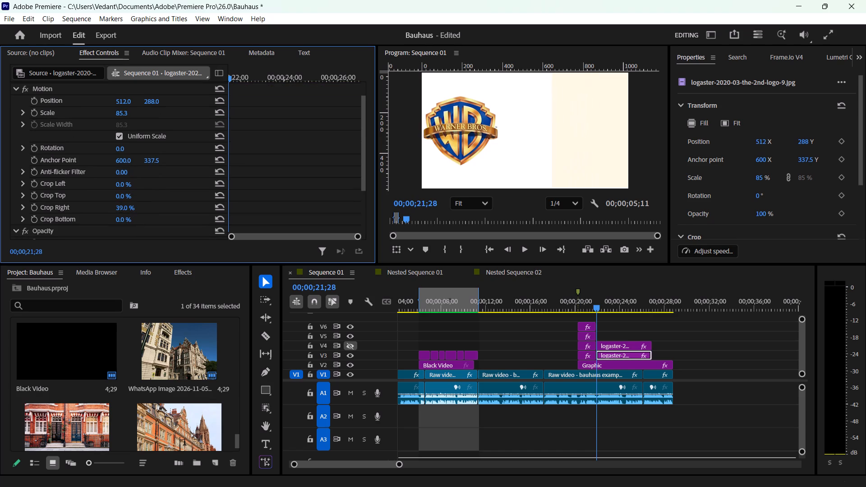
left_click_drag(148, 203, 152, 203)
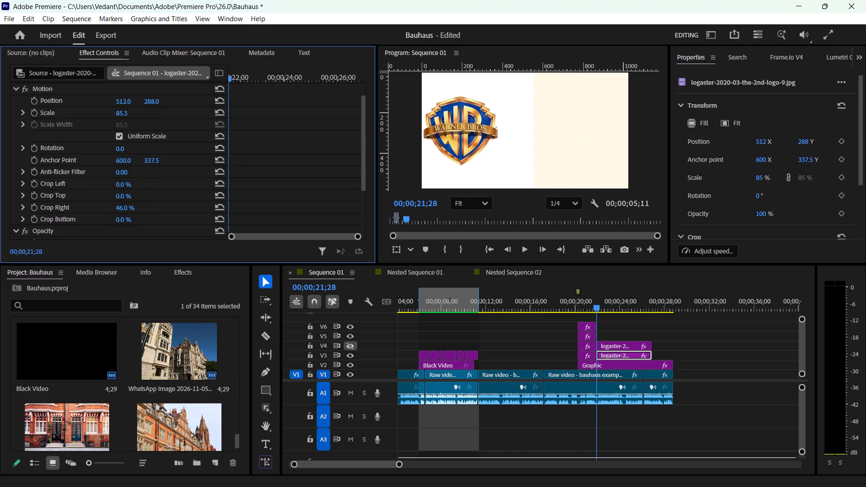
left_click_drag(152, 203, 155, 203)
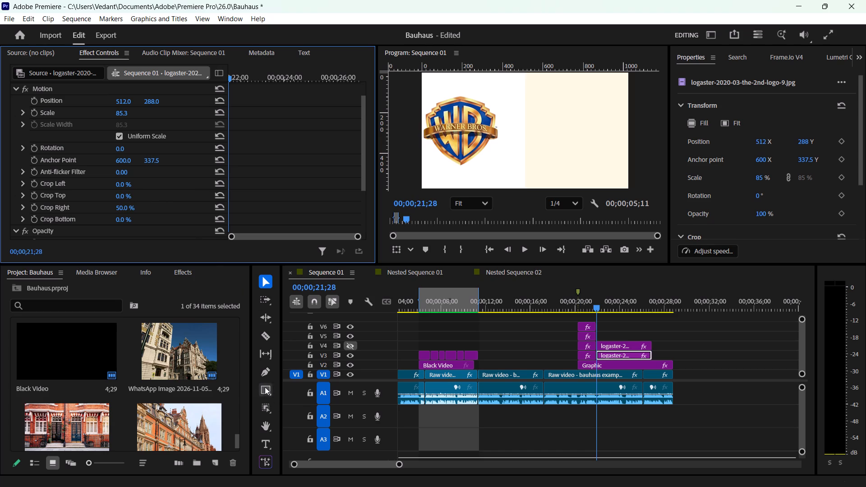
Create an object mask around the golden logo on V3 and assign it to the clip's Opacity to remove the white background.
left_click(265, 410)
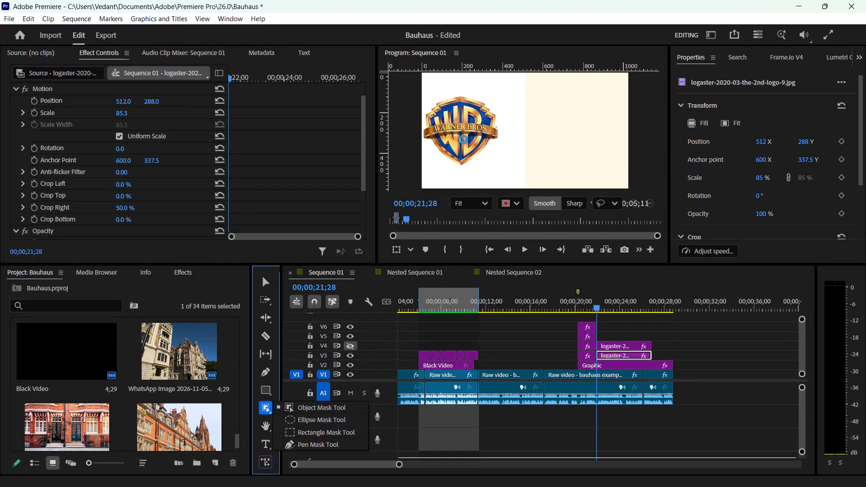
left_click(449, 123)
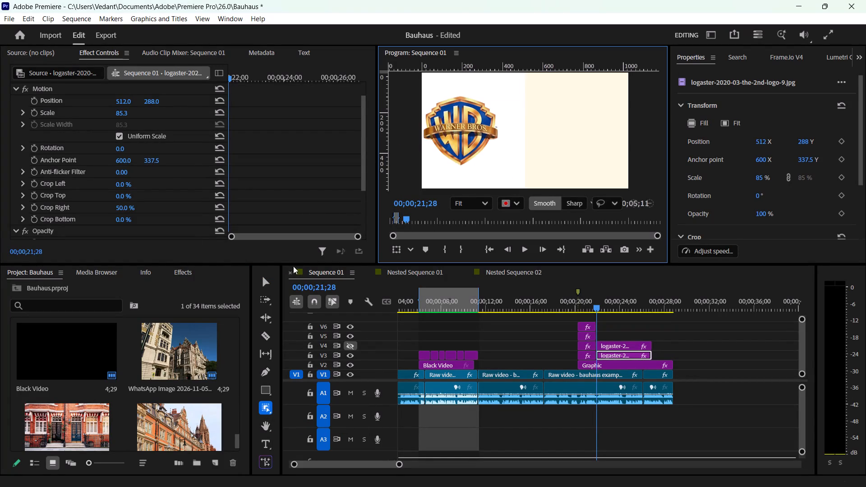
left_click(463, 128)
scroll(83, 158, "up", 4)
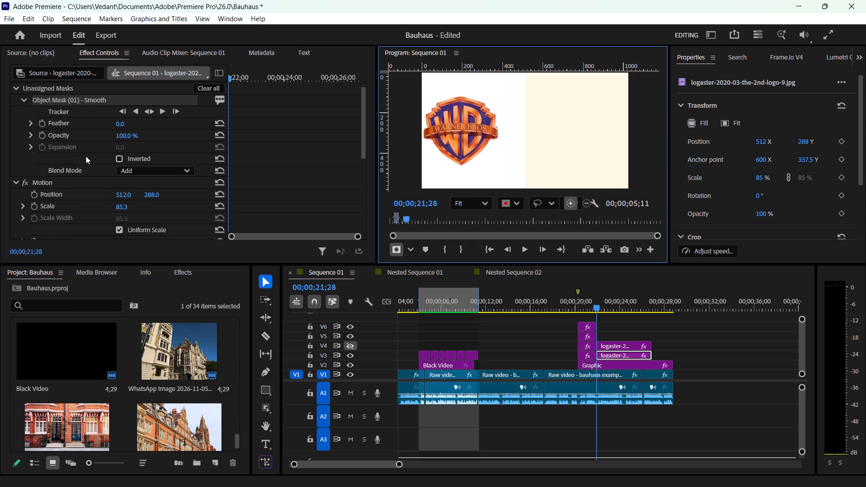
scroll(86, 156, "up", 2)
left_click_drag(53, 110, 57, 188)
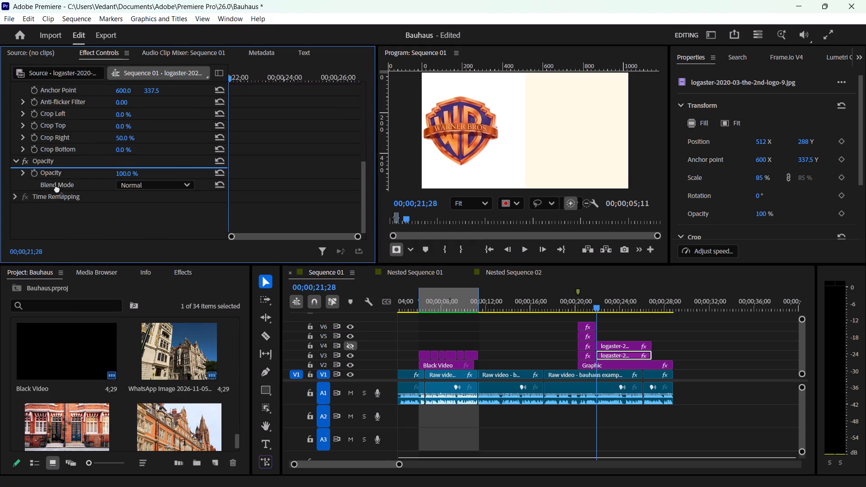
left_click_drag(57, 188, 51, 165)
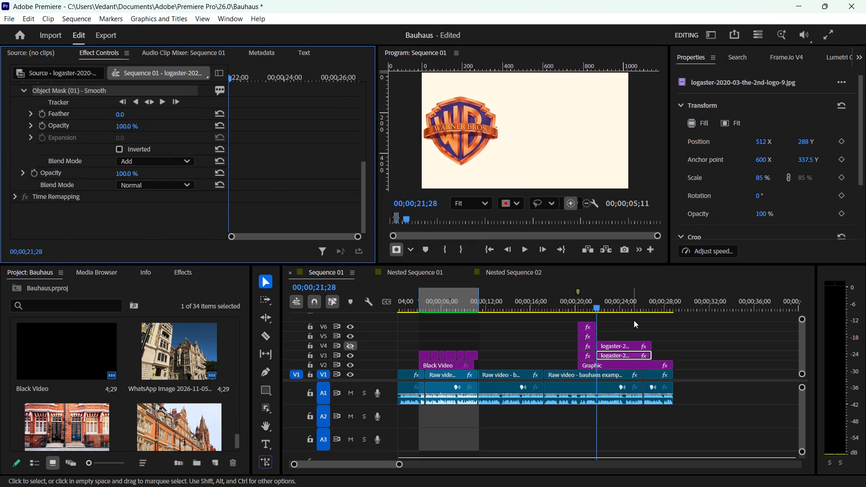
left_click(636, 326)
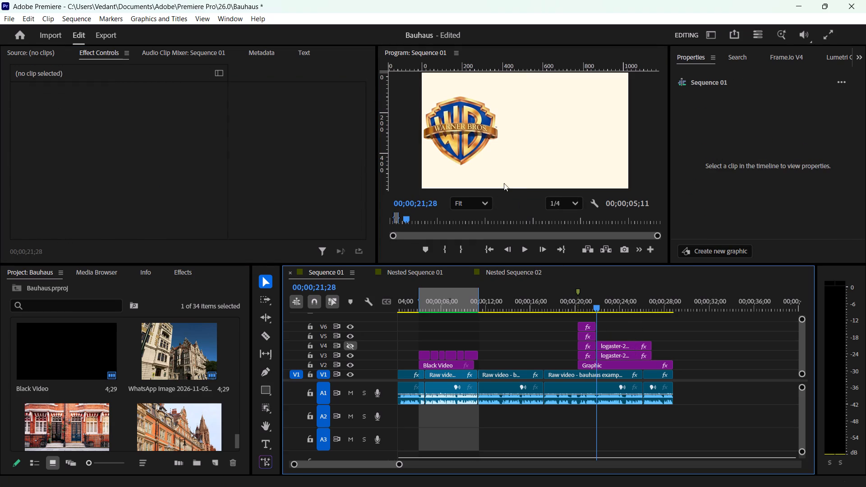
Show track V4 again, create an object mask around its blue WB shield, and assign the mask to the clip's Opacity.
left_click(612, 344)
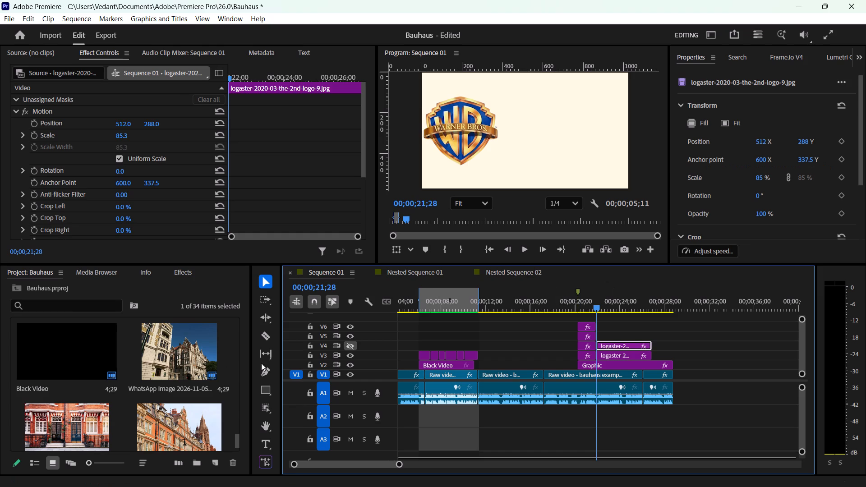
left_click(350, 348)
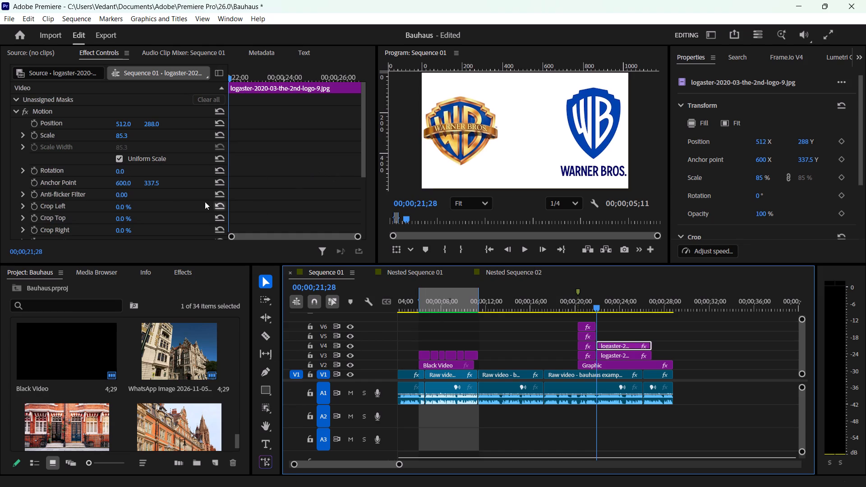
left_click(266, 408)
left_click(594, 121)
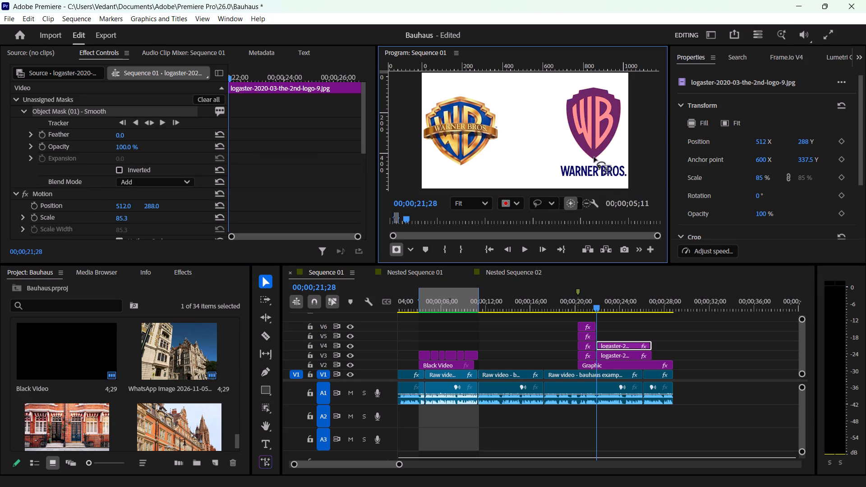
left_click(593, 120)
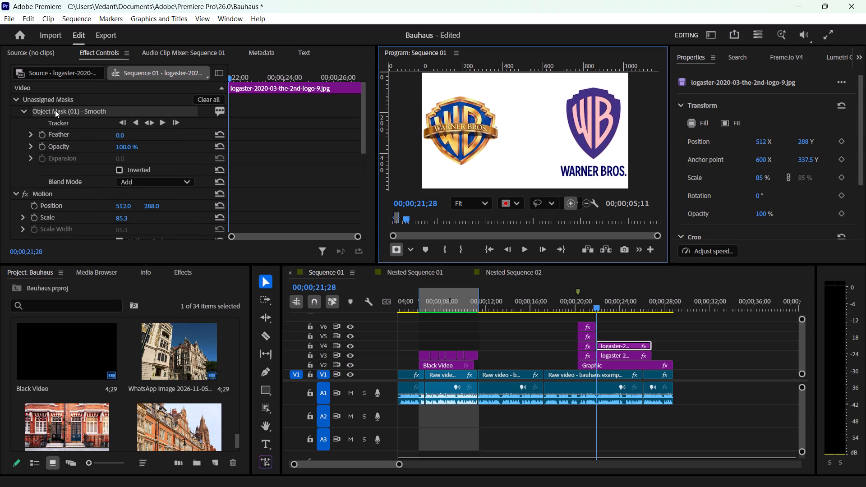
left_click_drag(55, 110, 54, 164)
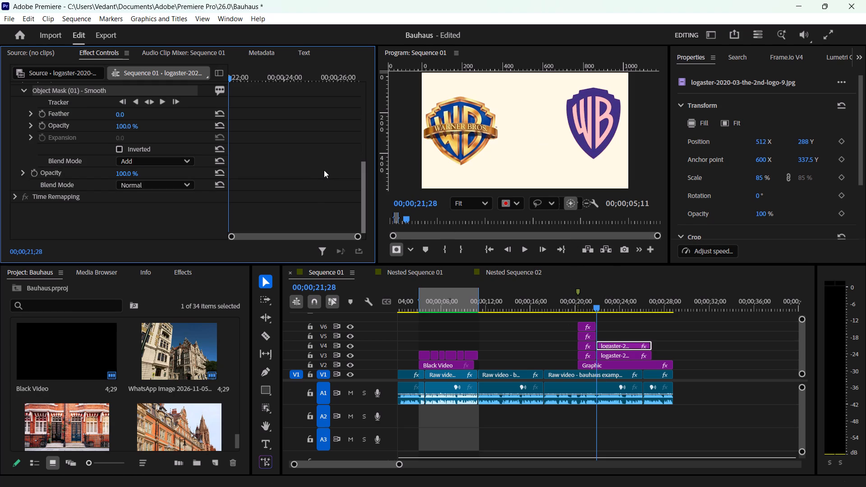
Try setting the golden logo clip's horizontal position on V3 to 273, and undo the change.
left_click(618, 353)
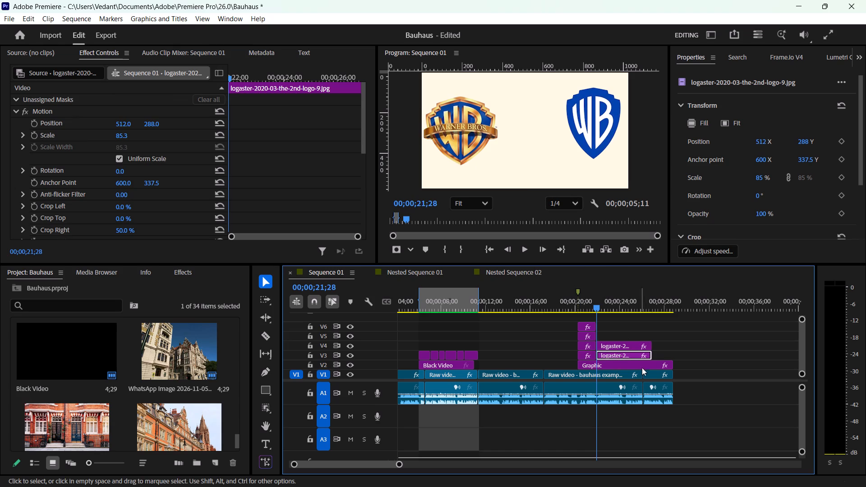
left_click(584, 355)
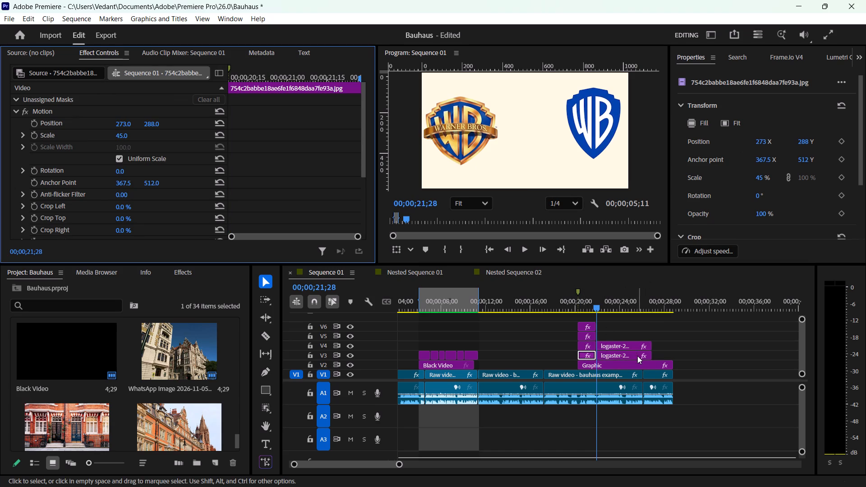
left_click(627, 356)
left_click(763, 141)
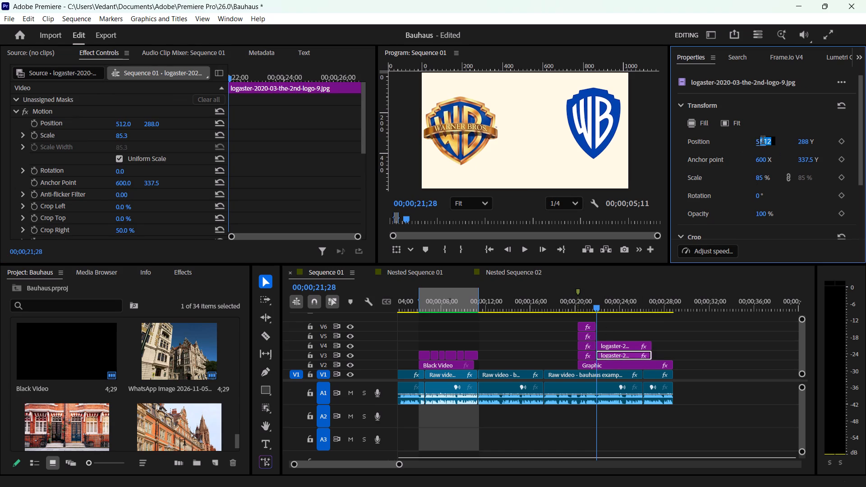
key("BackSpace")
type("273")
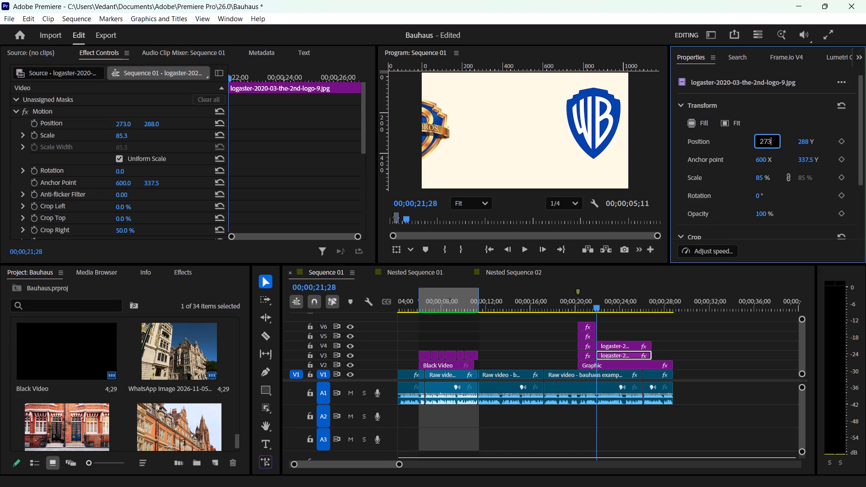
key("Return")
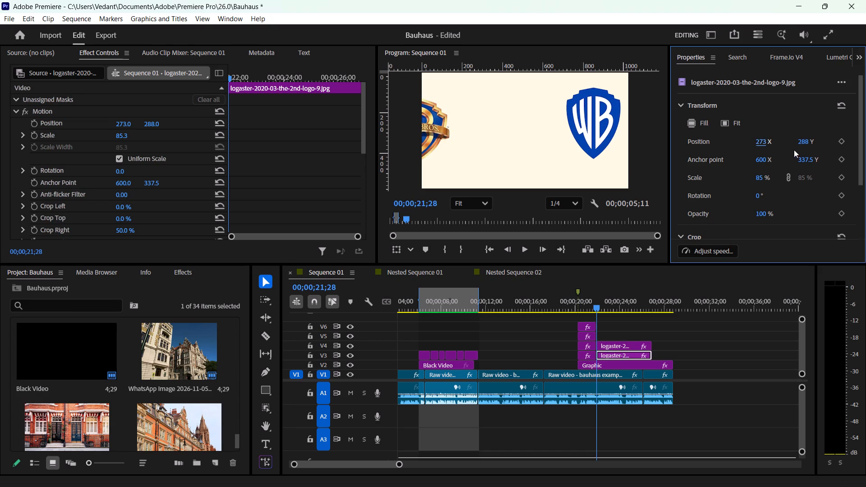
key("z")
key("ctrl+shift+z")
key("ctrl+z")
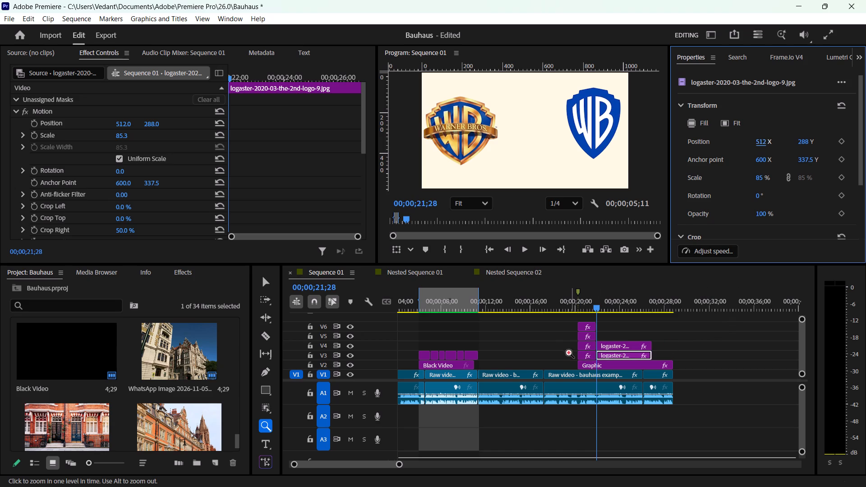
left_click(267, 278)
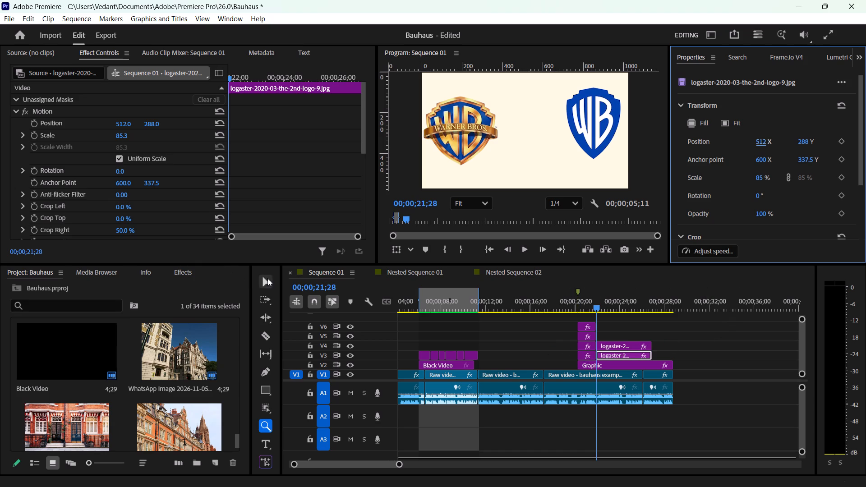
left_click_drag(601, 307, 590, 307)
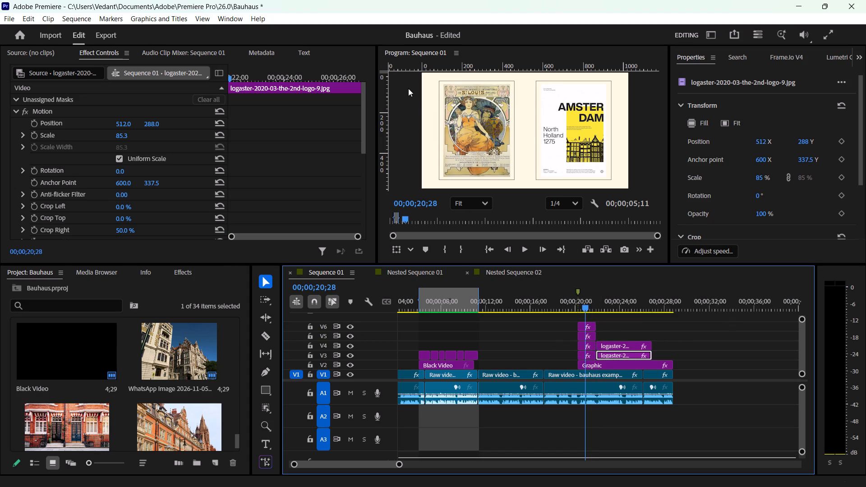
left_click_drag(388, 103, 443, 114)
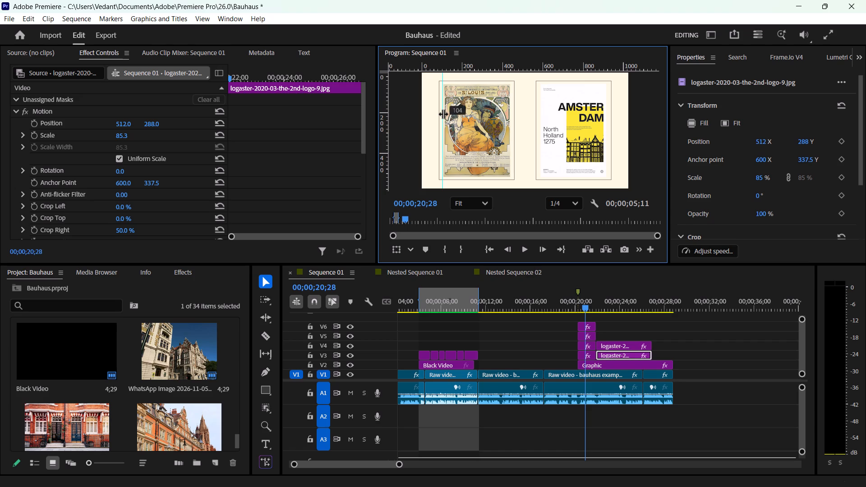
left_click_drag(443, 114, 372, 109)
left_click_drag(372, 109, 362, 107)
Extend the frame graphics on V5 and V6 to the end of the Warner Bros. logo clips.
left_click_drag(604, 320, 586, 332)
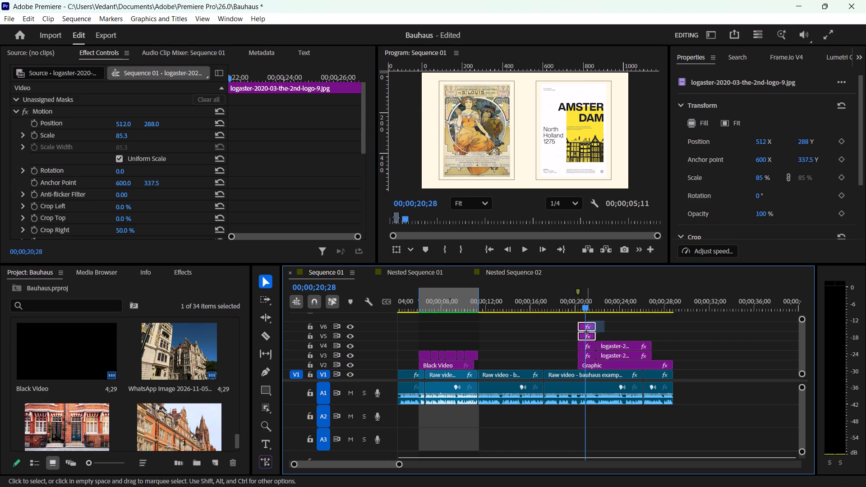
left_click_drag(586, 332, 586, 338)
left_click_drag(594, 327, 648, 325)
Scale the golden logo clip on V3 to 65% and set its horizontal position to 515, centering it in its frame.
left_click_drag(589, 306, 607, 303)
left_click(617, 352)
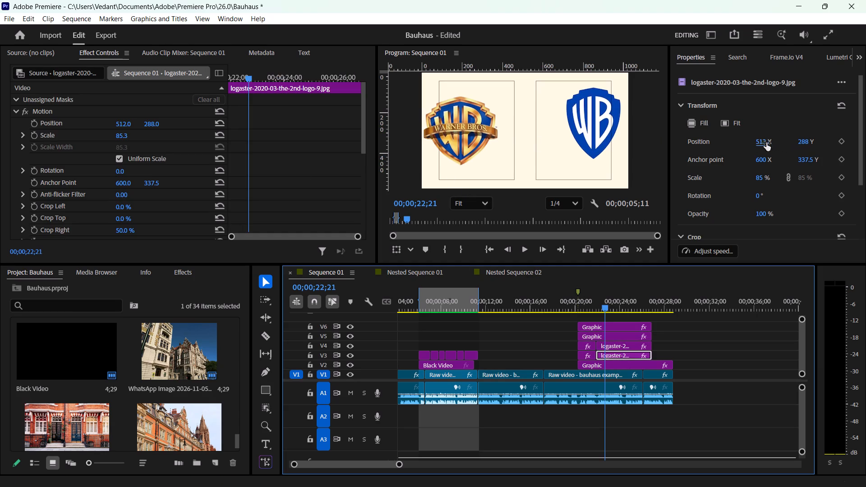
left_click_drag(761, 140, 806, 145)
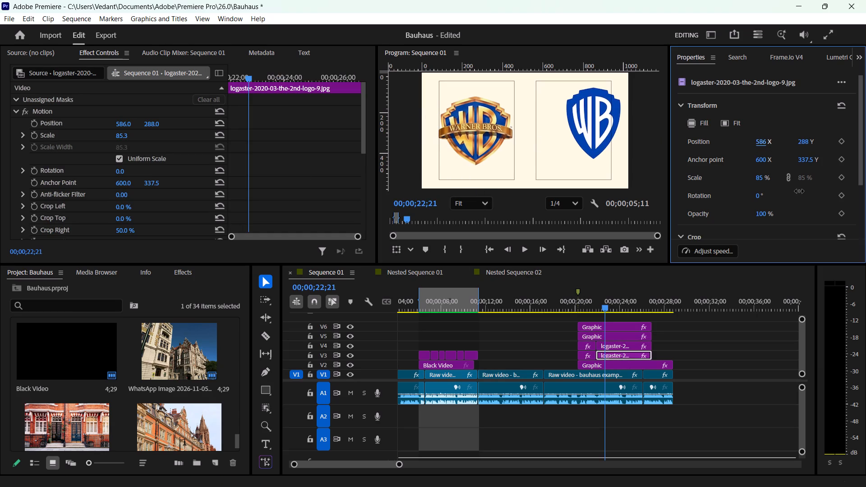
left_click_drag(760, 178, 745, 177)
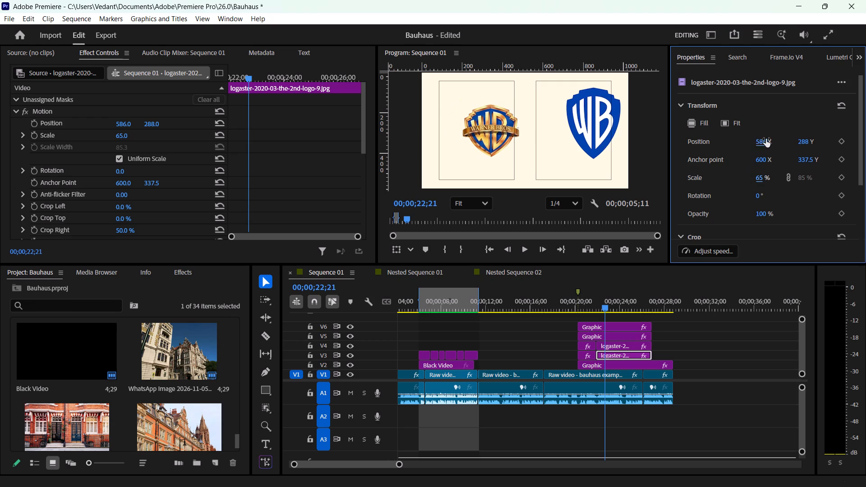
left_click_drag(766, 139, 688, 135)
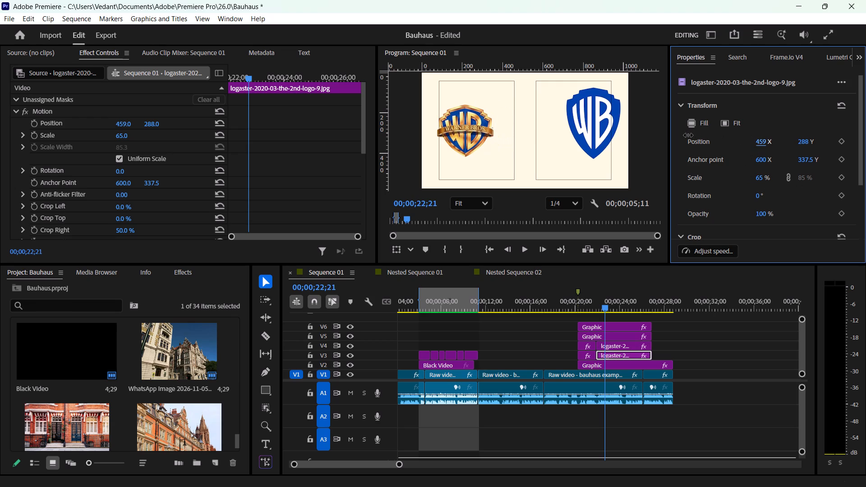
left_click_drag(688, 135, 725, 144)
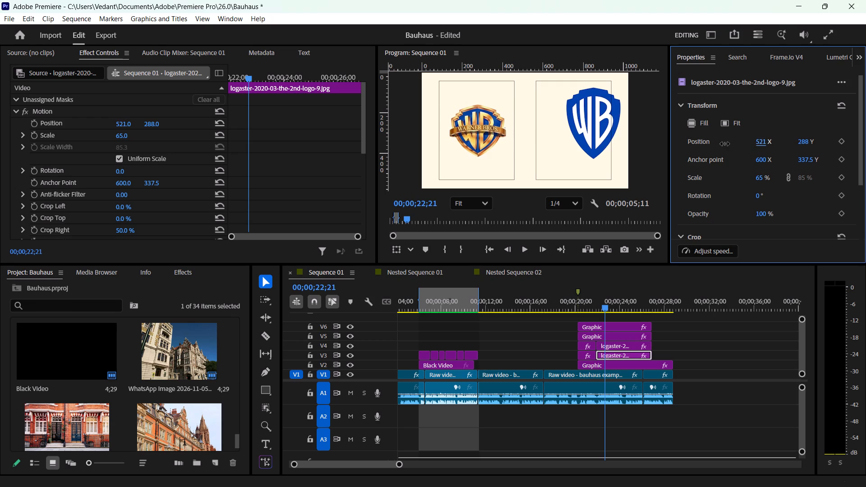
left_click_drag(725, 144, 729, 144)
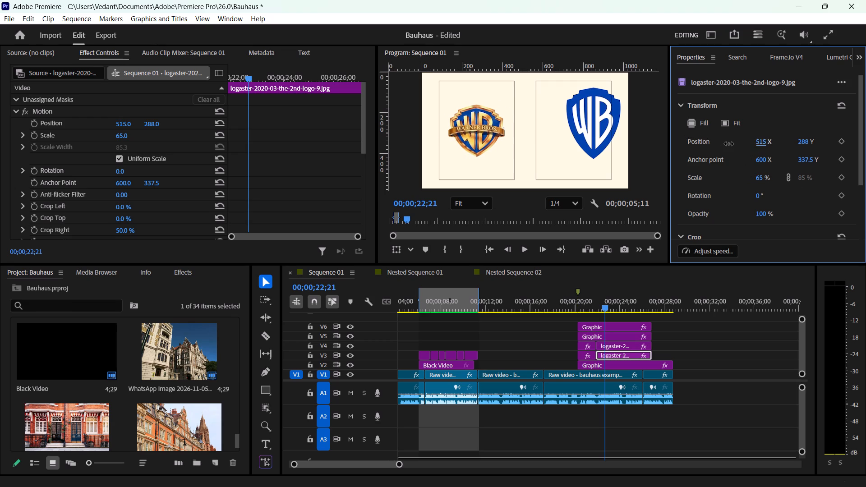
left_click_drag(729, 144, 729, 145)
Set the scale of the blue WB shield clip on V4 to 65%, matching the golden logo.
left_click(621, 345)
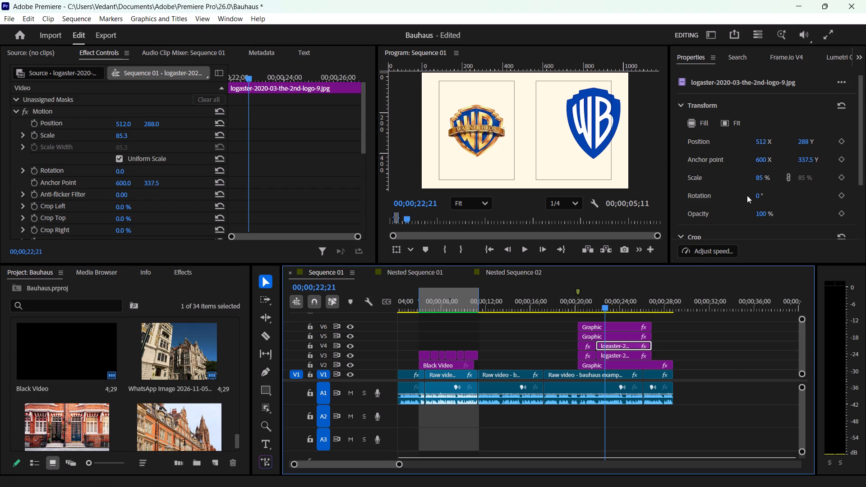
left_click(620, 353)
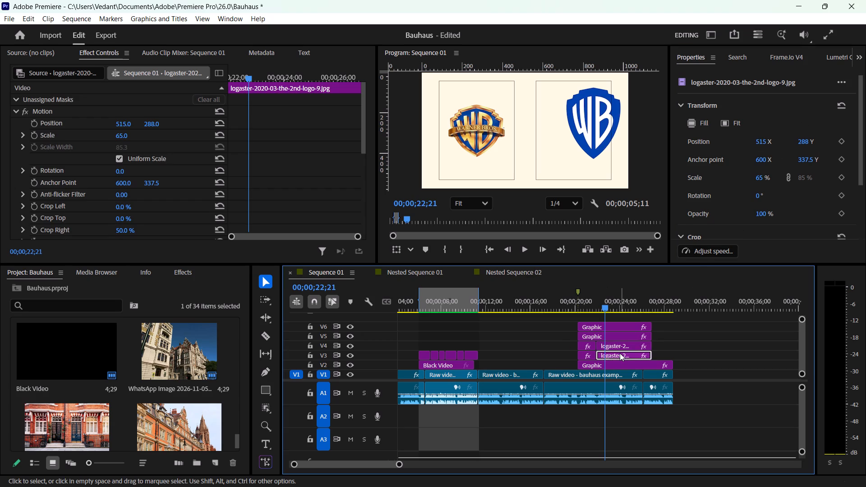
left_click(617, 347)
left_click(758, 174)
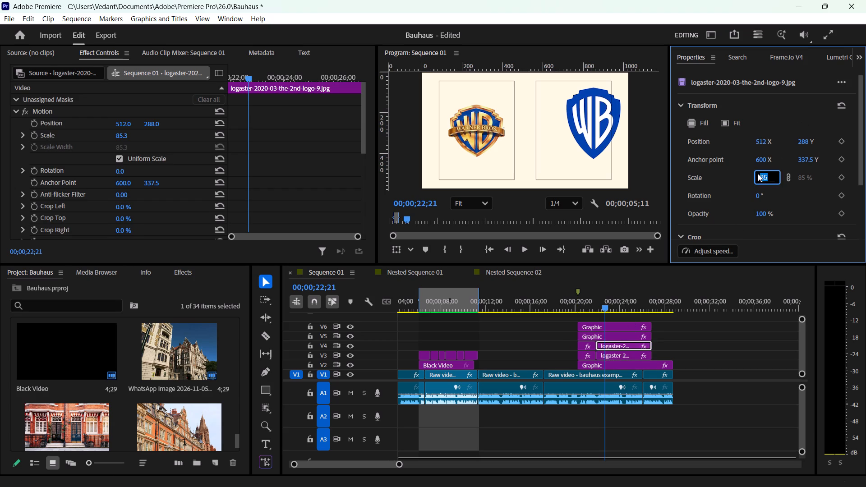
key("BackSpace")
type("65")
key("Return")
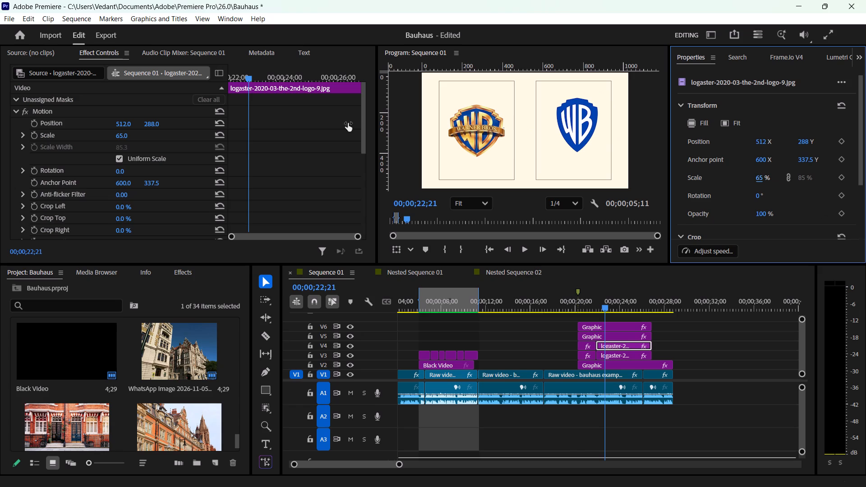
Set the blue WB shield clip's horizontal position on V4 to 500, centering it in its frame.
left_click(622, 355)
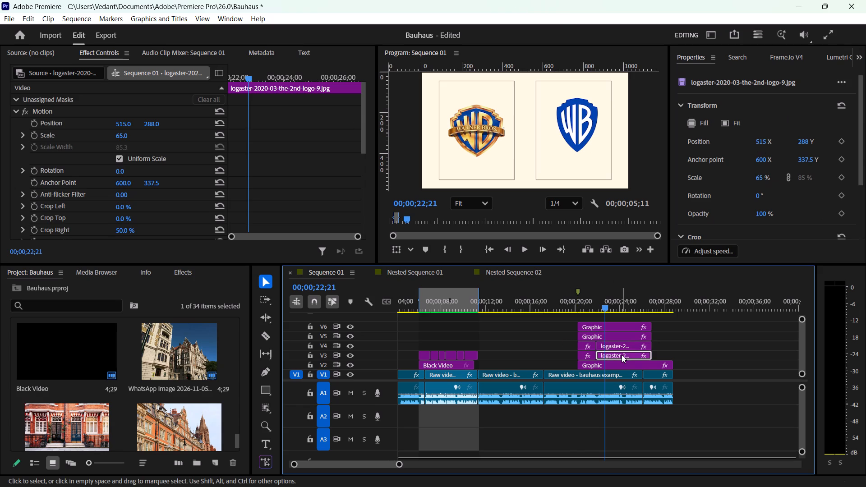
left_click(617, 345)
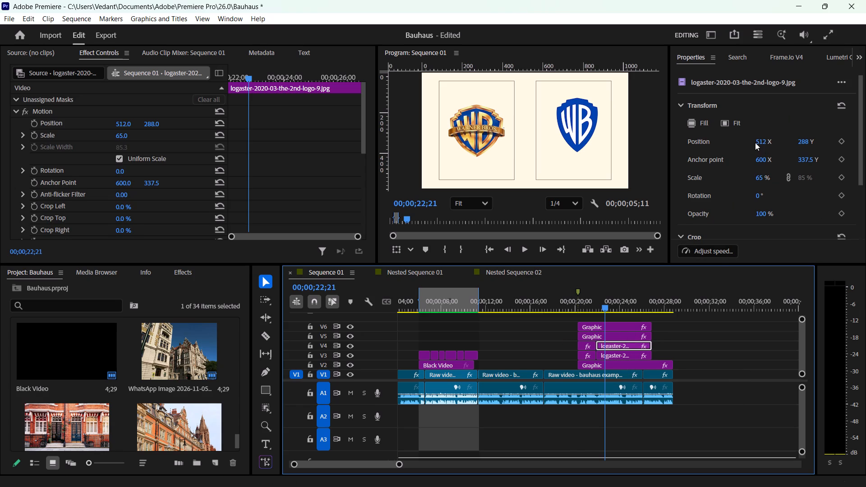
left_click_drag(765, 143, 761, 143)
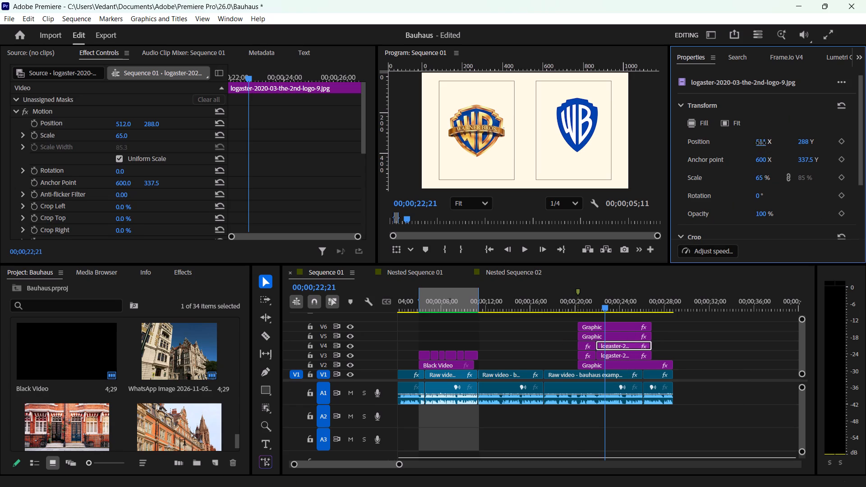
left_click_drag(761, 143, 762, 144)
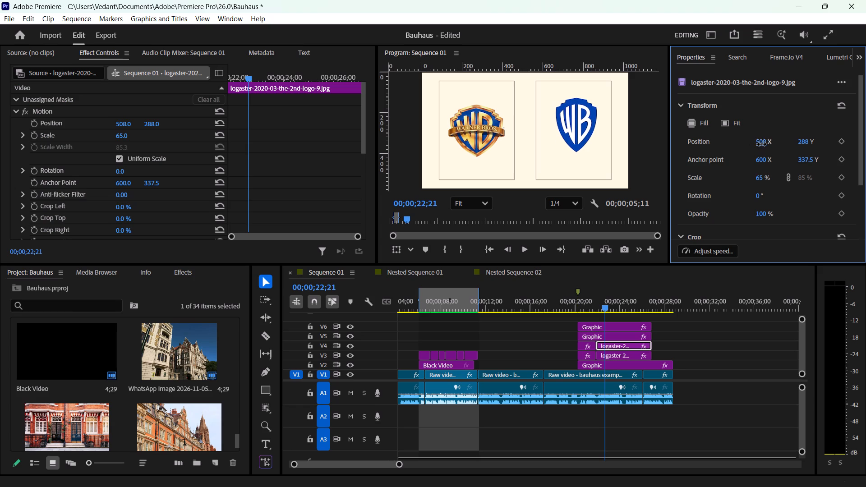
left_click_drag(762, 144, 758, 145)
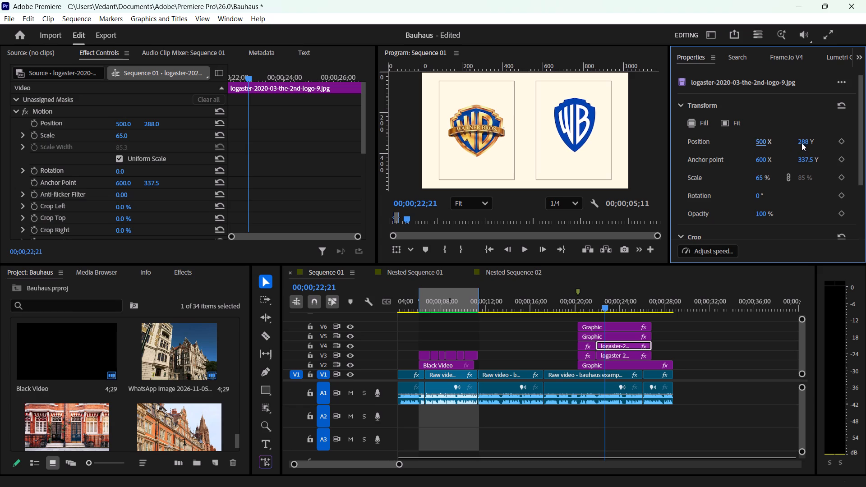
Place a horizontal guide across the middle of the golden logo and set the V4 shield clip's vertical position to 316 to align with it.
left_click(800, 142)
left_click(827, 152)
left_click_drag(502, 70, 504, 127)
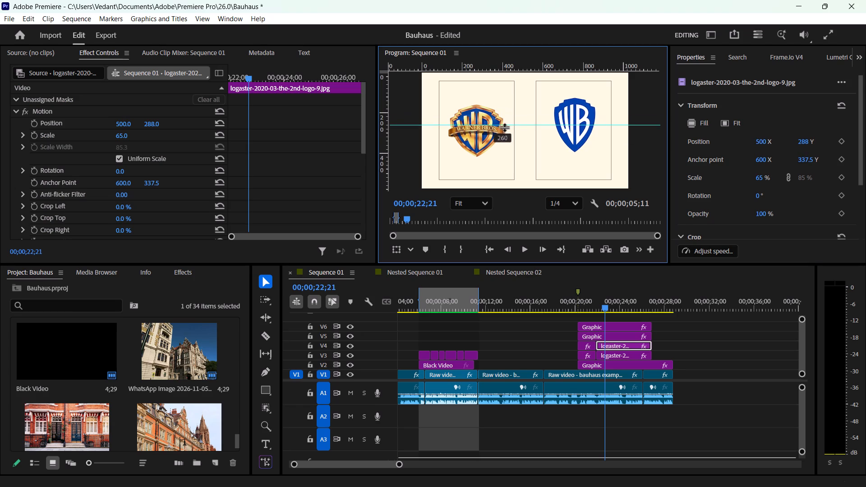
left_click_drag(504, 127, 504, 129)
left_click_drag(806, 141, 810, 141)
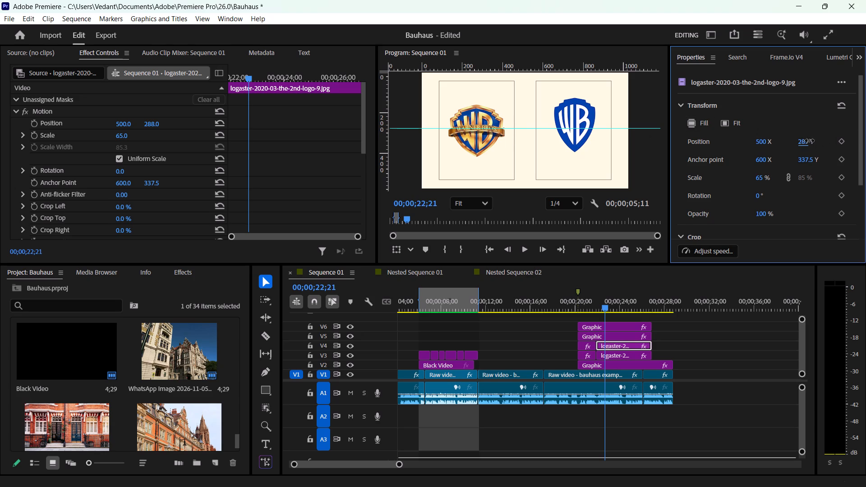
left_click_drag(810, 141, 824, 141)
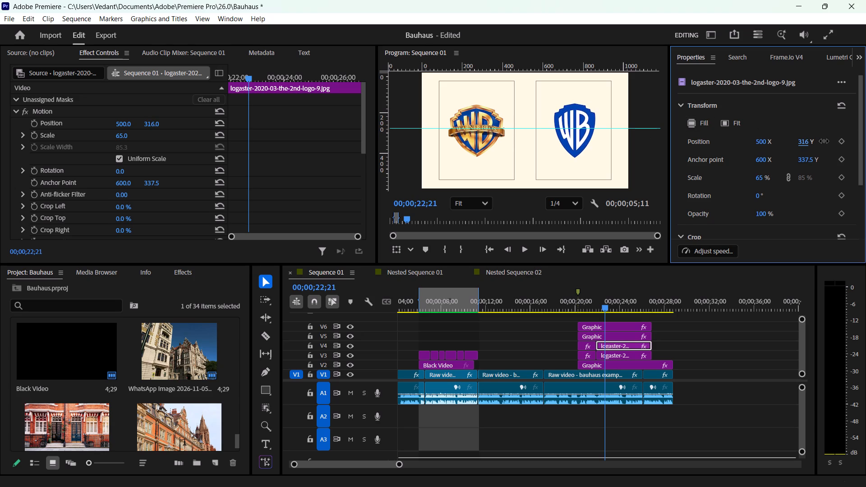
left_click_drag(824, 141, 824, 141)
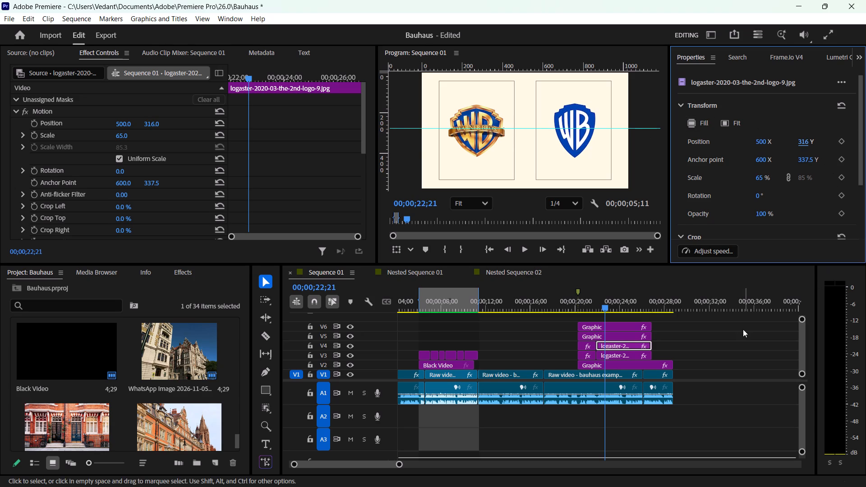
Remove the horizontal alignment guide from the program preview.
left_click_drag(405, 129, 392, 42)
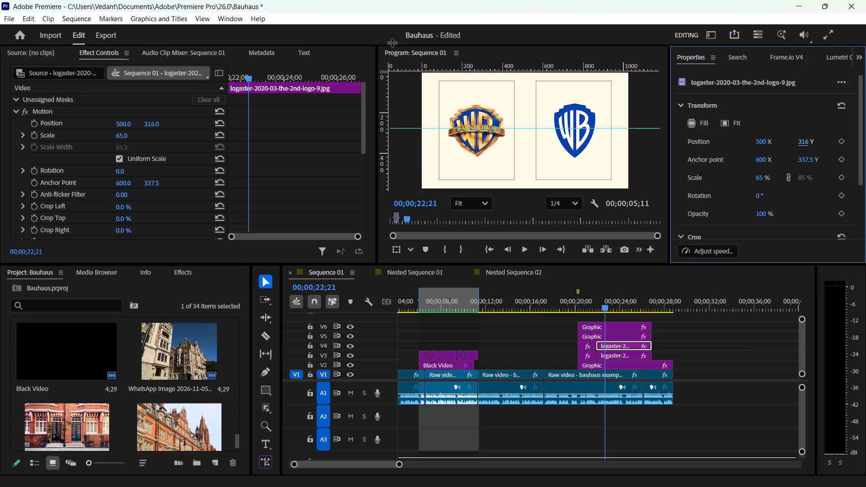
left_click_drag(392, 42, 392, 42)
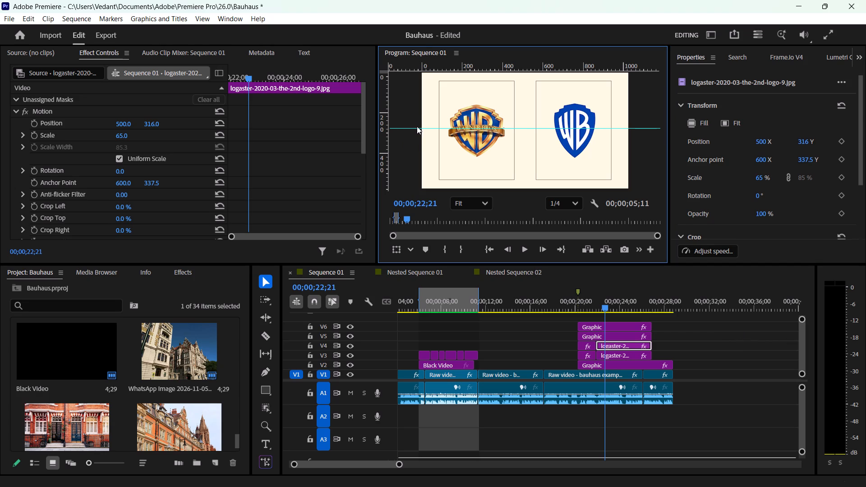
left_click_drag(410, 128, 411, 57)
Deselect the shield clip and save the project.
left_click(715, 323)
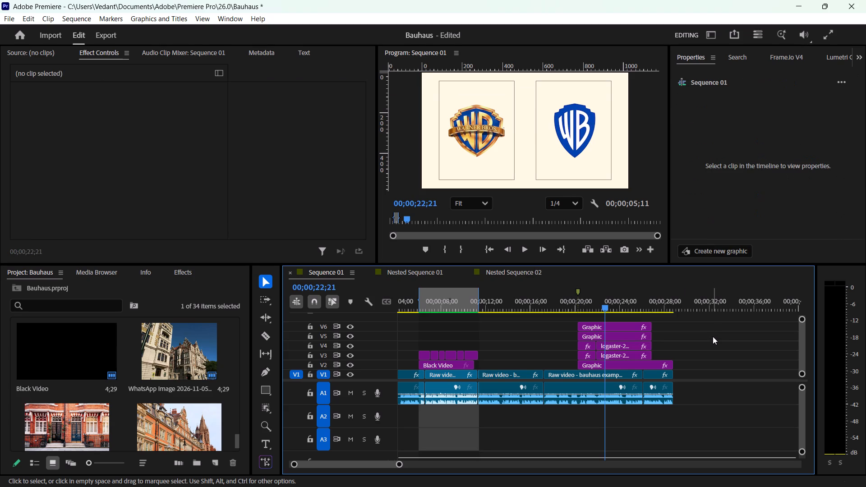
key("ctrl+s")
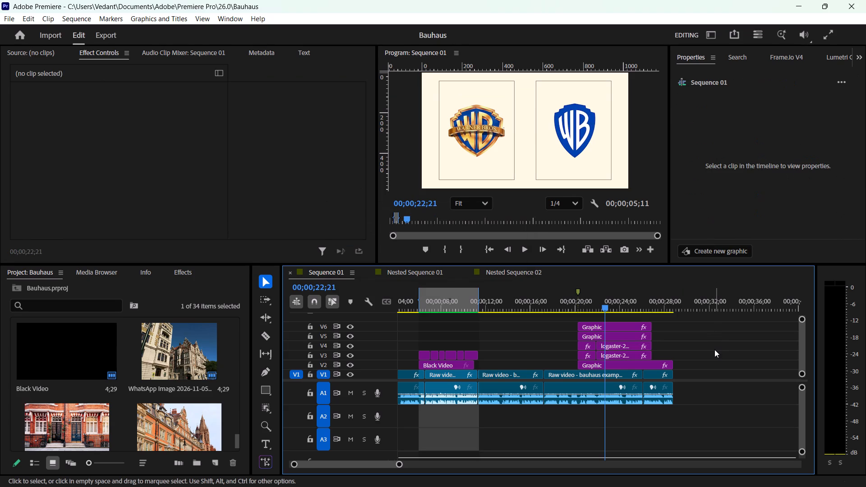
left_click(714, 349)
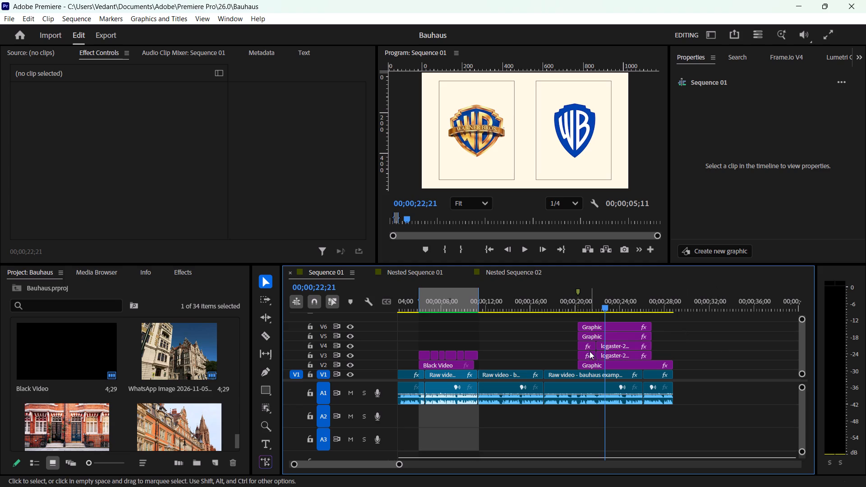
Trim the ends of both Warner Bros. logo clips on V3 and V4 back to 00;00;23;00.
key("space")
key("space")
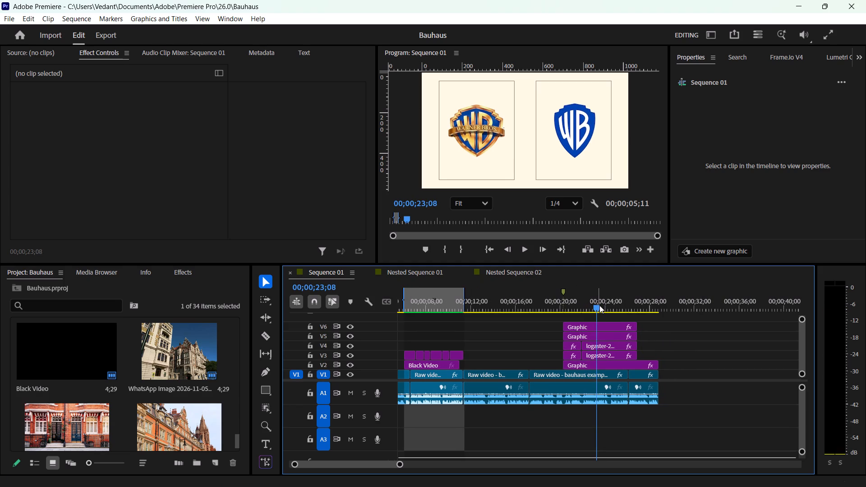
left_click_drag(599, 305, 595, 304)
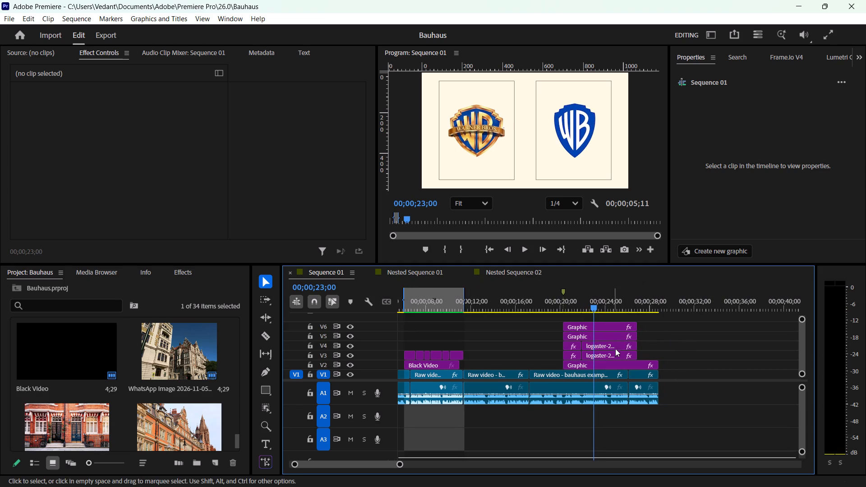
left_click_drag(658, 335, 630, 331)
left_click(650, 349)
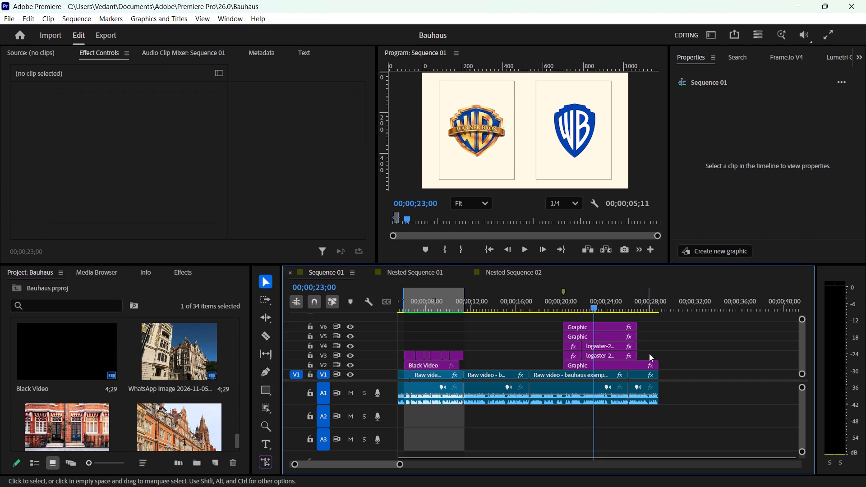
left_click_drag(649, 354, 606, 347)
left_click_drag(638, 349, 614, 346)
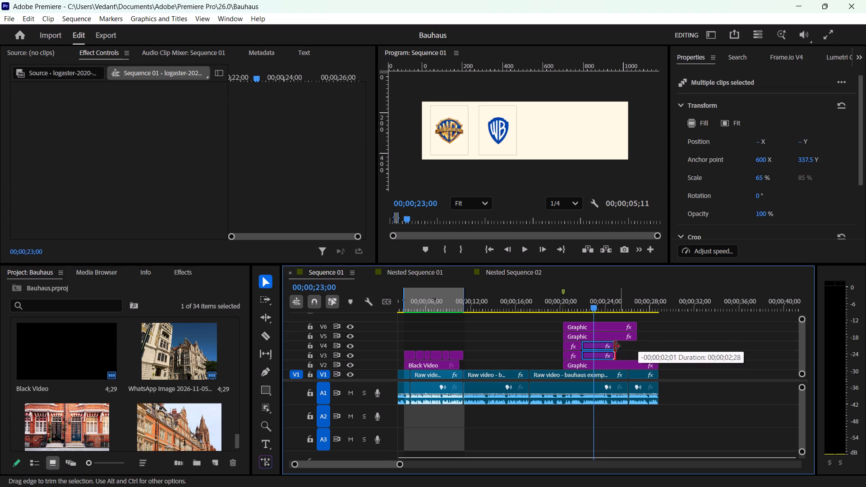
left_click_drag(614, 346, 597, 345)
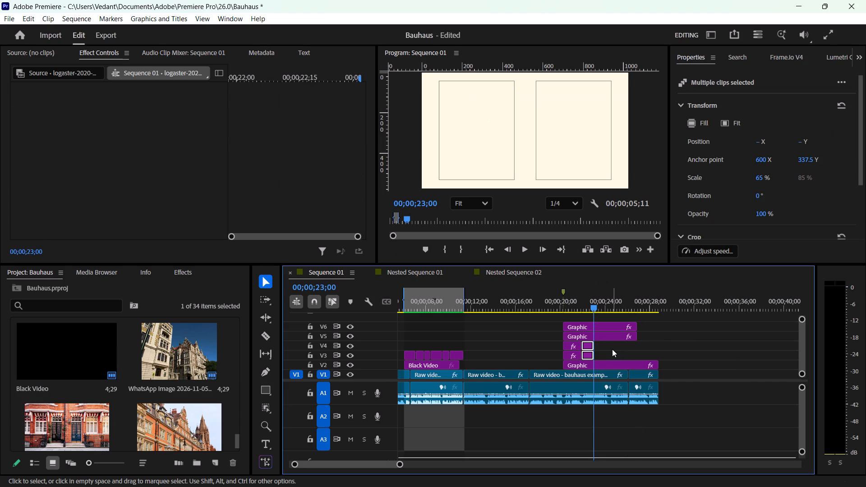
left_click(612, 349)
Find the GettyImages Victorian house photo among the project media and place it on V3 starting at 00;00;23;00.
scroll(141, 378, "down", 4)
scroll(142, 378, "up", 2)
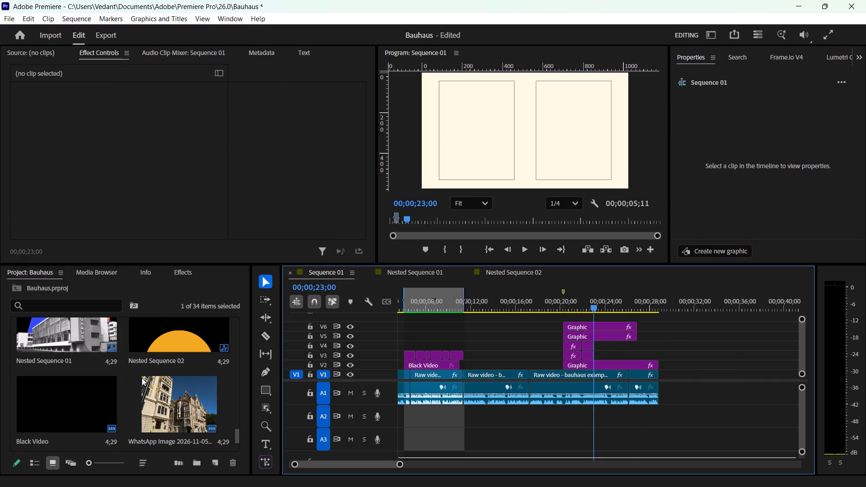
scroll(142, 377, "up", 2)
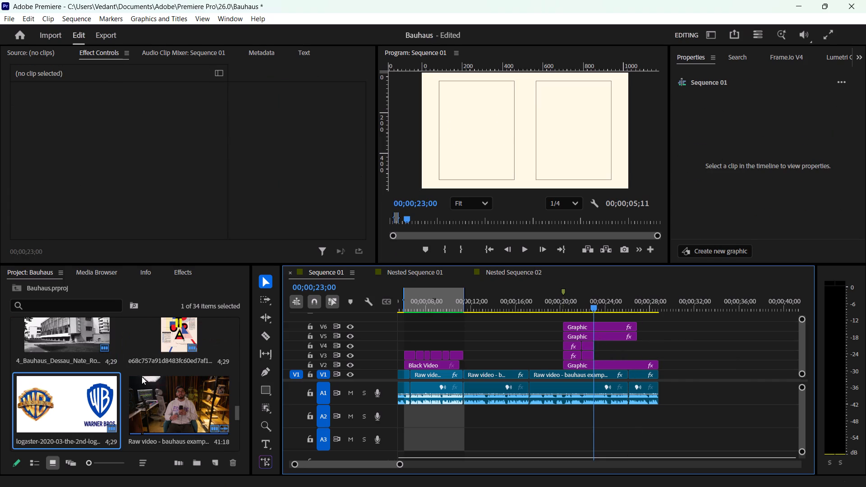
scroll(142, 377, "up", 3)
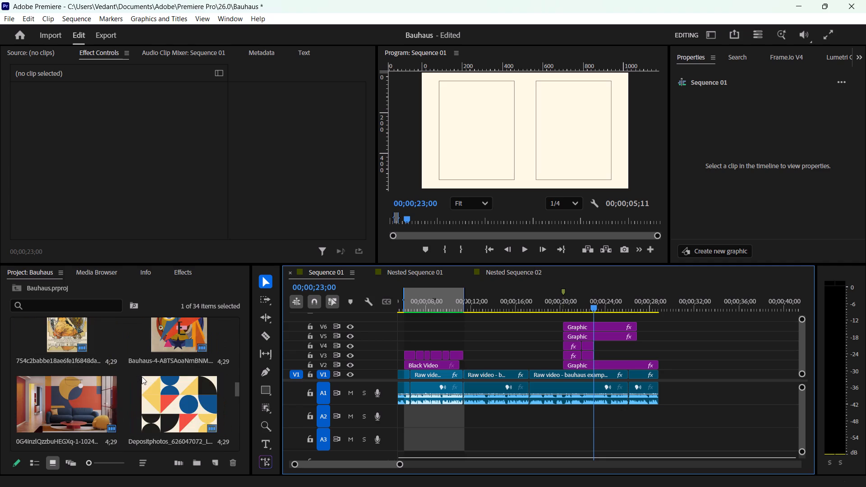
scroll(142, 376, "up", 2)
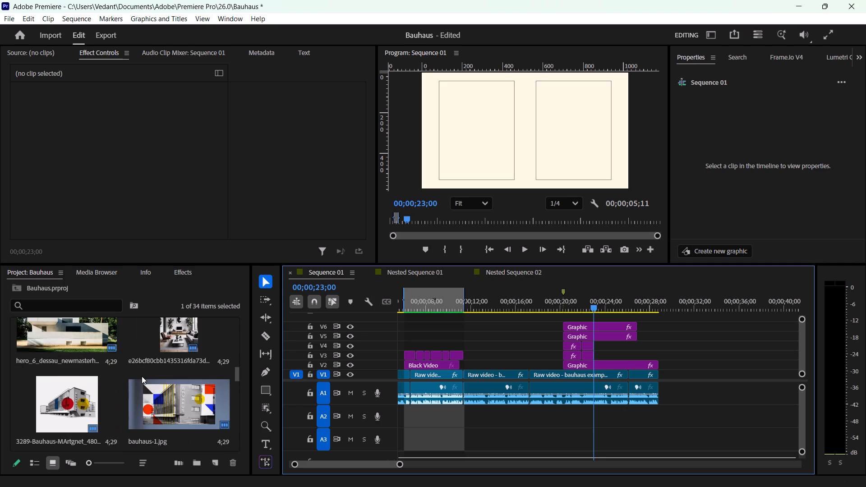
scroll(142, 376, "up", 2)
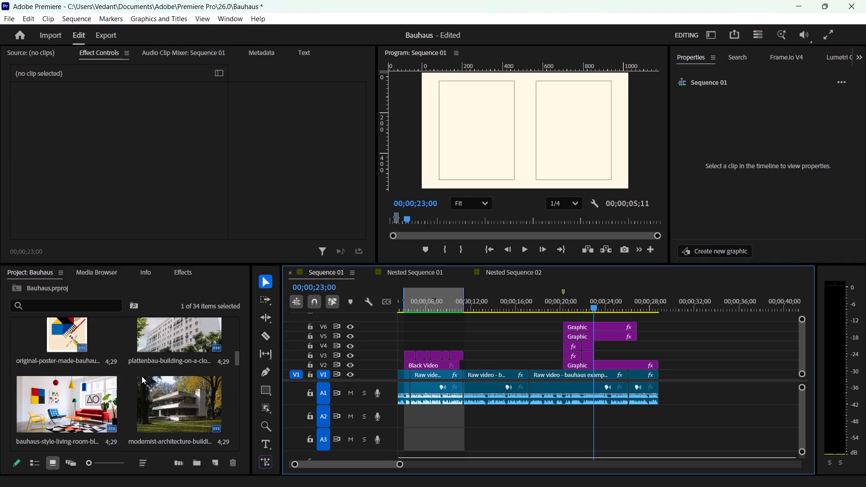
scroll(142, 376, "up", 1)
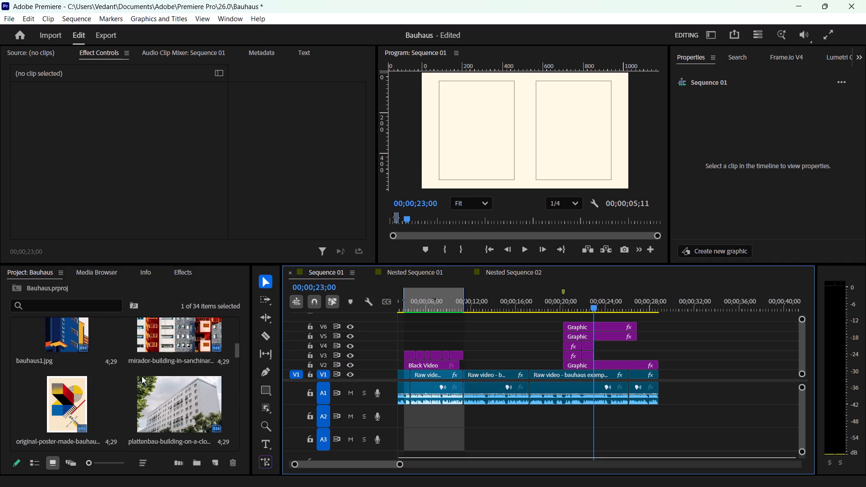
scroll(142, 376, "up", 1)
left_click_drag(178, 336, 581, 348)
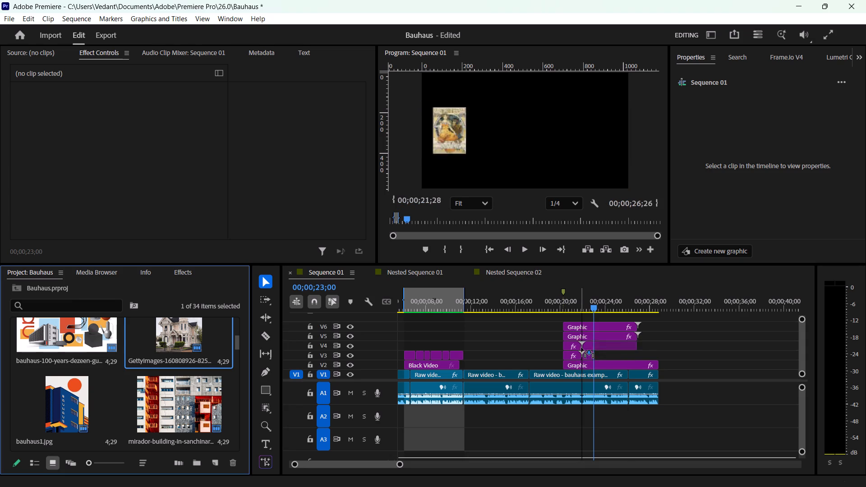
left_click_drag(581, 348, 594, 355)
Place the tall-contemporary-lake-house photo on V3 directly after the Victorian house clip.
scroll(168, 388, "up", 1)
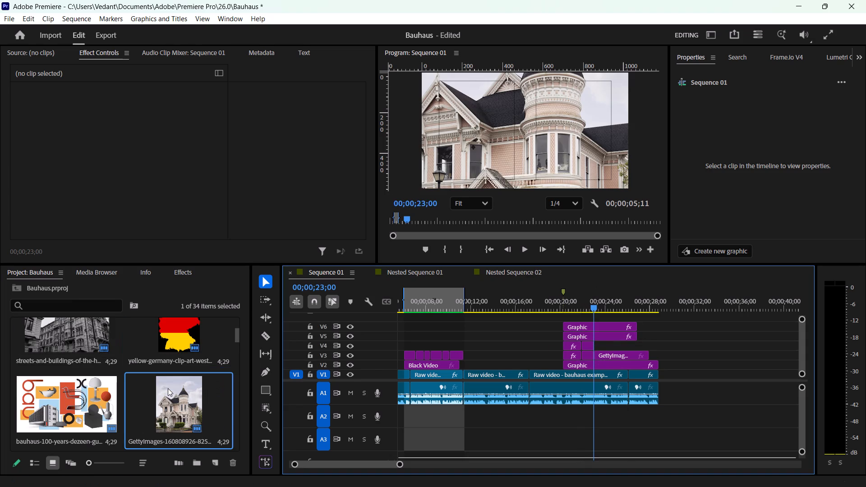
scroll(166, 381, "up", 1)
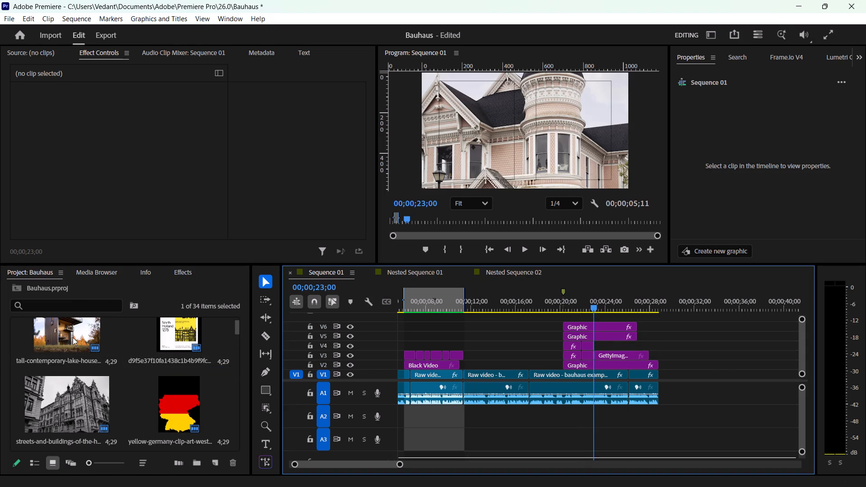
left_click_drag(73, 337, 651, 358)
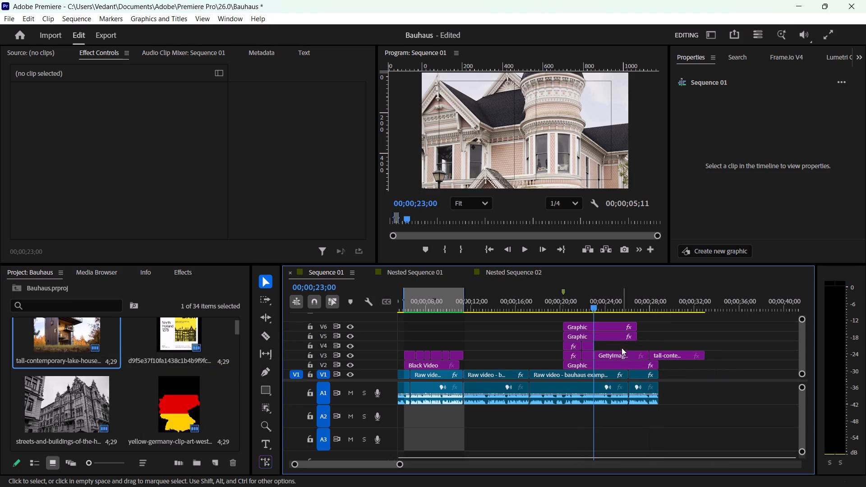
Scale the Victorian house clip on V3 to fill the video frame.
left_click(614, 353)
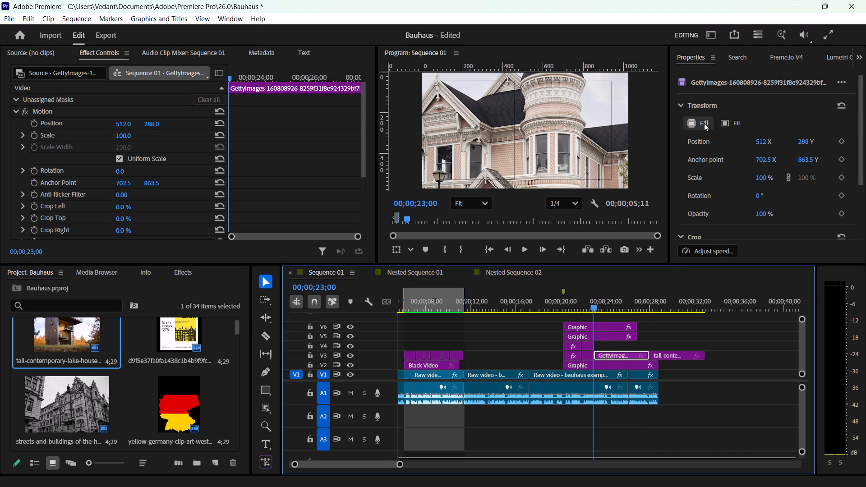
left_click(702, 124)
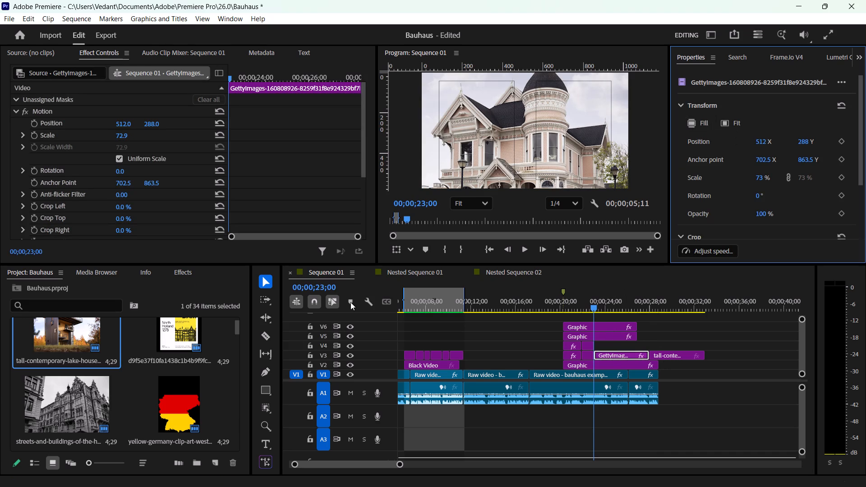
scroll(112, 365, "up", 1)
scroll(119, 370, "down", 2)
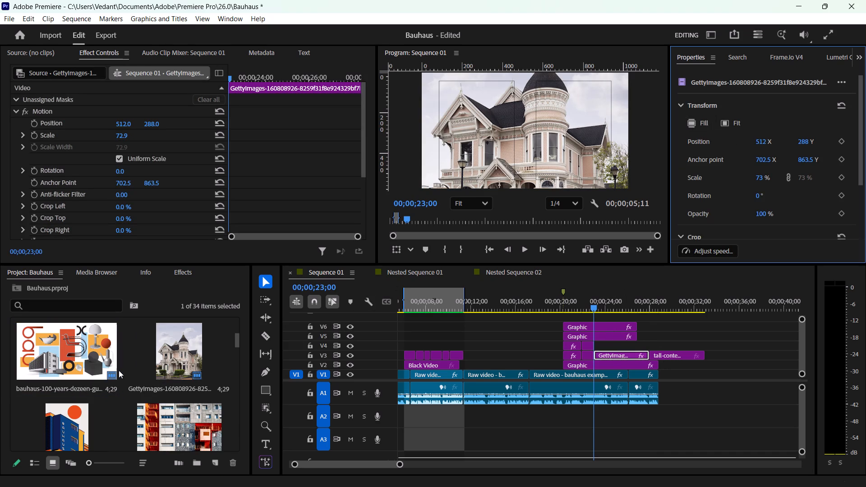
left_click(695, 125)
Scale the Victorian house clip on V3 to 23% and set its horizontal position to 274, centering it within the first outlined frame.
left_click_drag(762, 178, 736, 179)
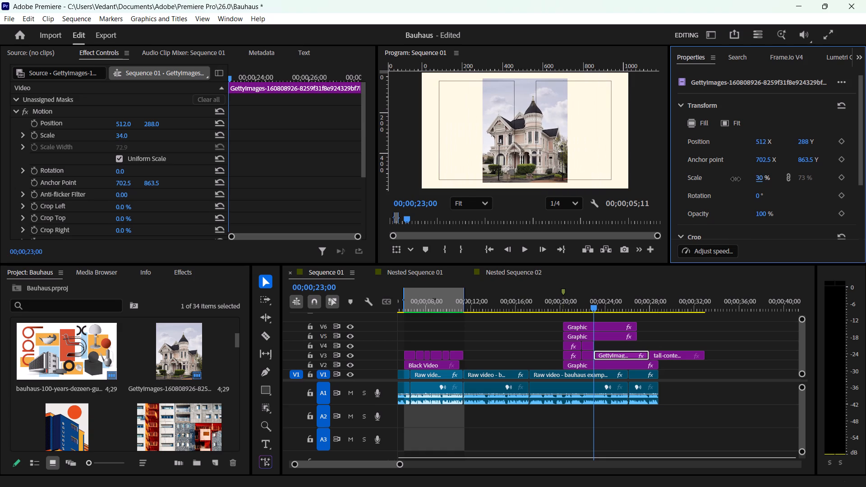
left_click_drag(736, 179, 732, 180)
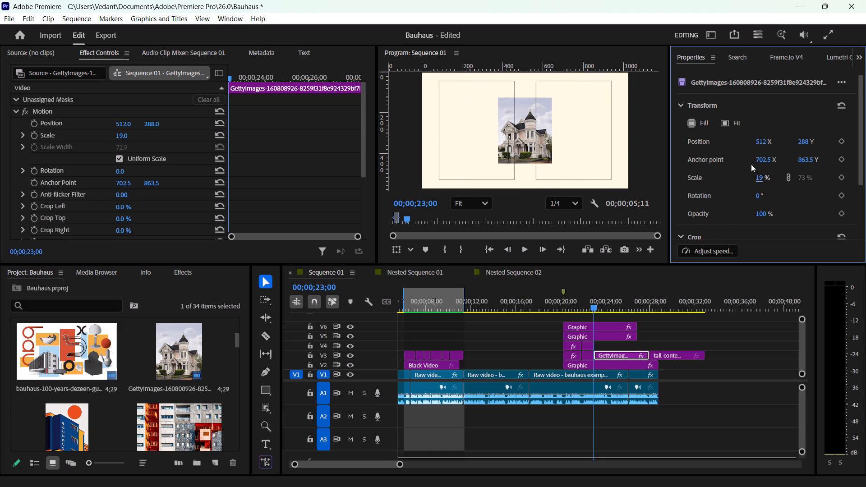
left_click_drag(762, 181, 766, 183)
left_click_drag(766, 183, 770, 183)
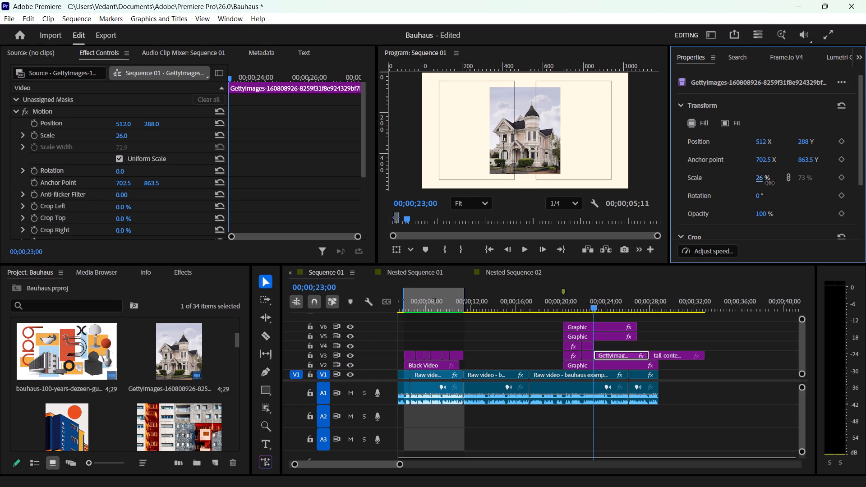
left_click_drag(770, 183, 770, 183)
left_click_drag(759, 142, 636, 153)
left_click_drag(763, 184, 760, 183)
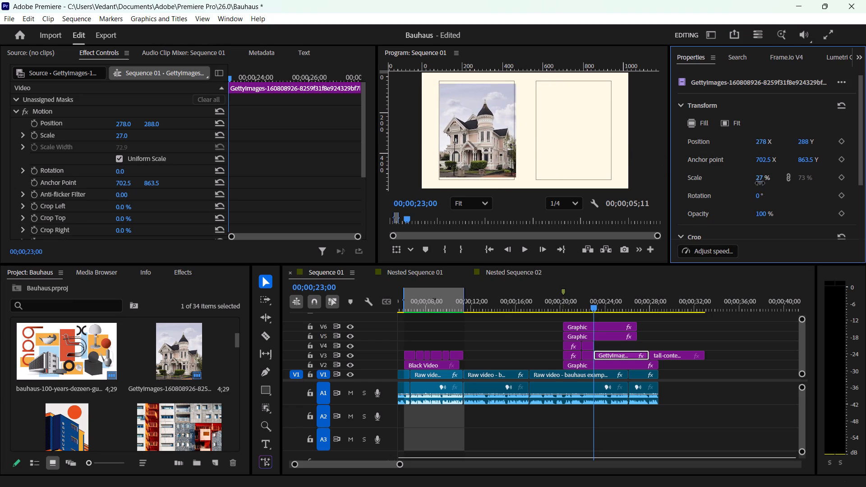
left_click_drag(760, 183, 761, 182)
left_click_drag(761, 182, 757, 182)
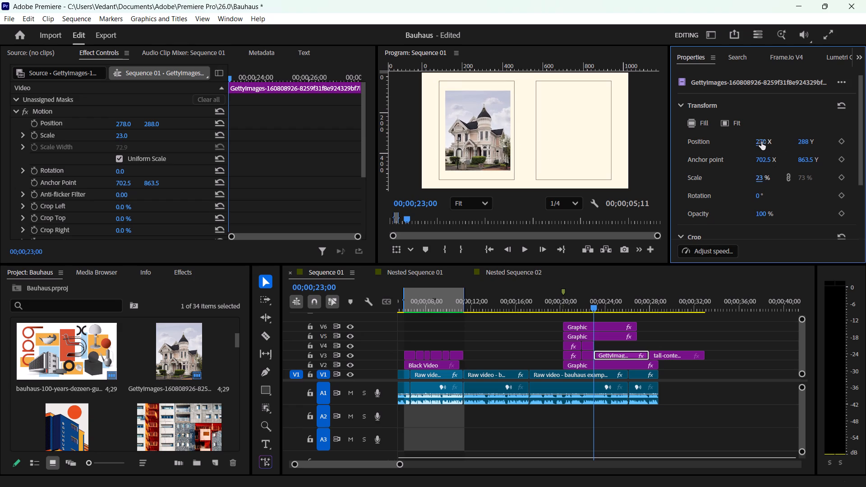
left_click(761, 142)
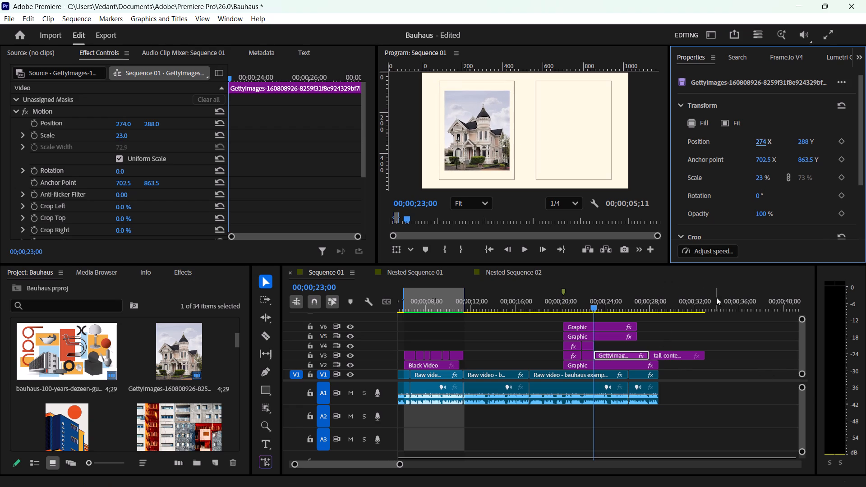
Crop 4% off the top of the Victorian house clip on V3.
scroll(725, 194, "down", 7)
scroll(717, 154, "down", 3)
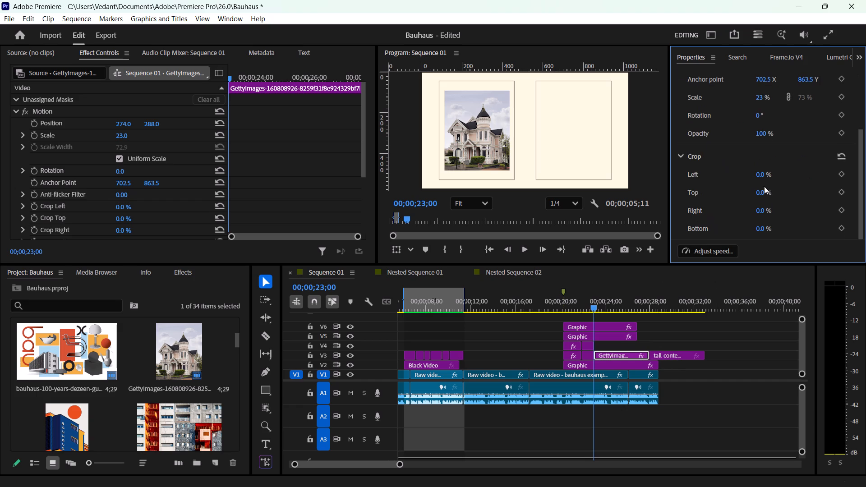
left_click(761, 196)
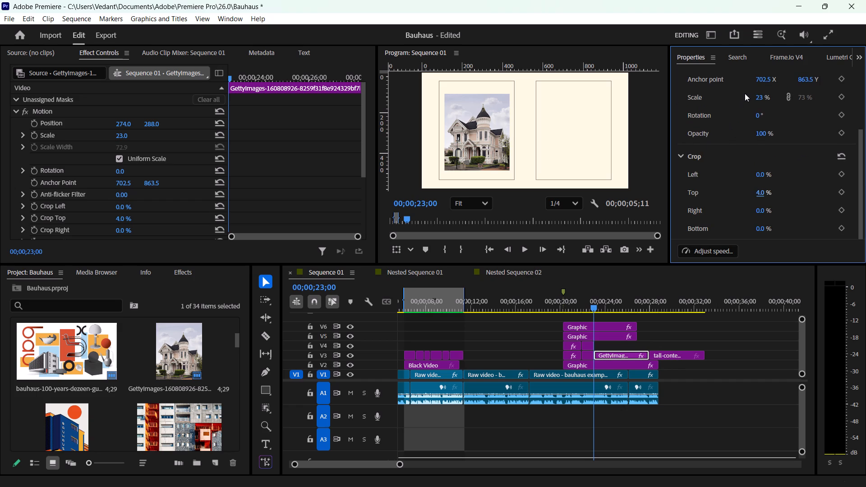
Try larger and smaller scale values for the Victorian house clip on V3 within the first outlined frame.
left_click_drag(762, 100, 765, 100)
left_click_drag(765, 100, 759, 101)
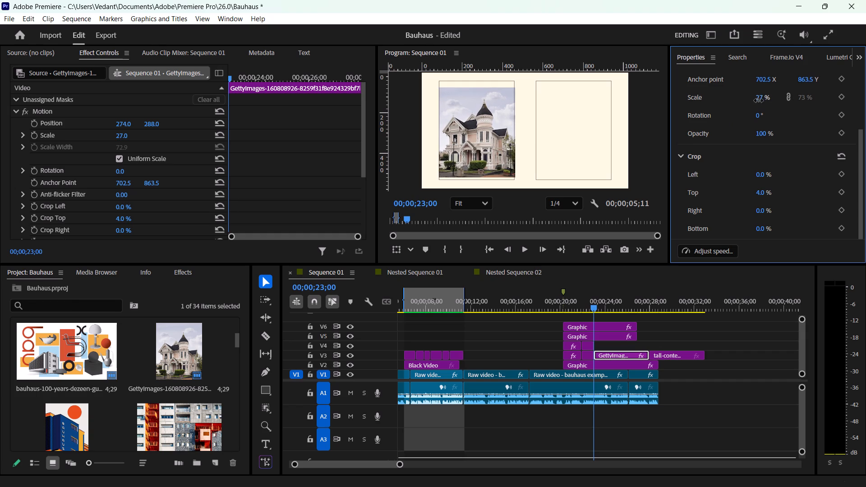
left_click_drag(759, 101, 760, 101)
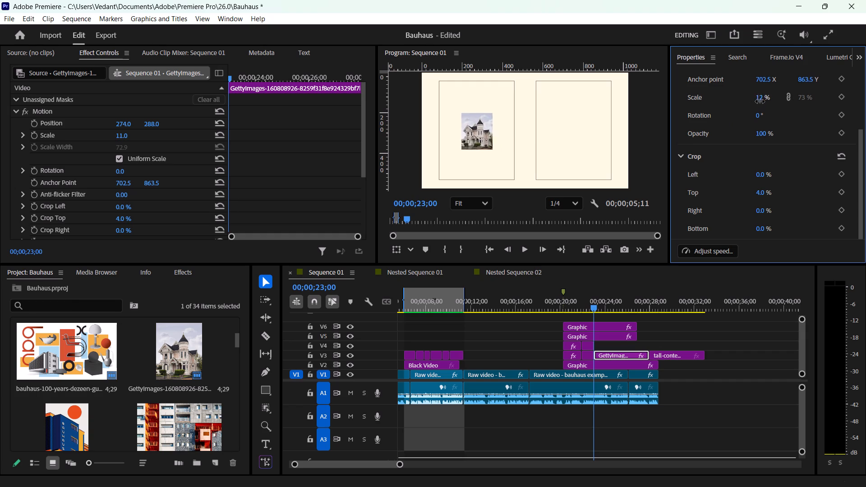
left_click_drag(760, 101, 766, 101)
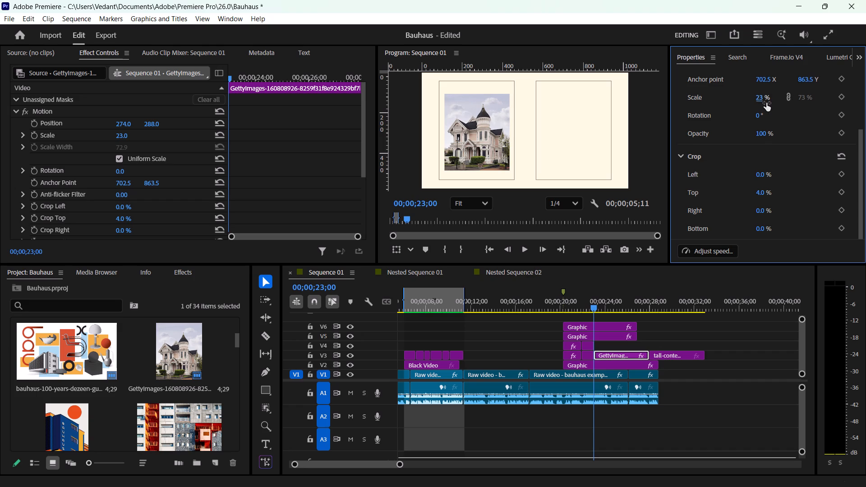
Examine the appearance, position and size properties of the Shape 01 frame in the V5 graphic.
left_click(605, 332)
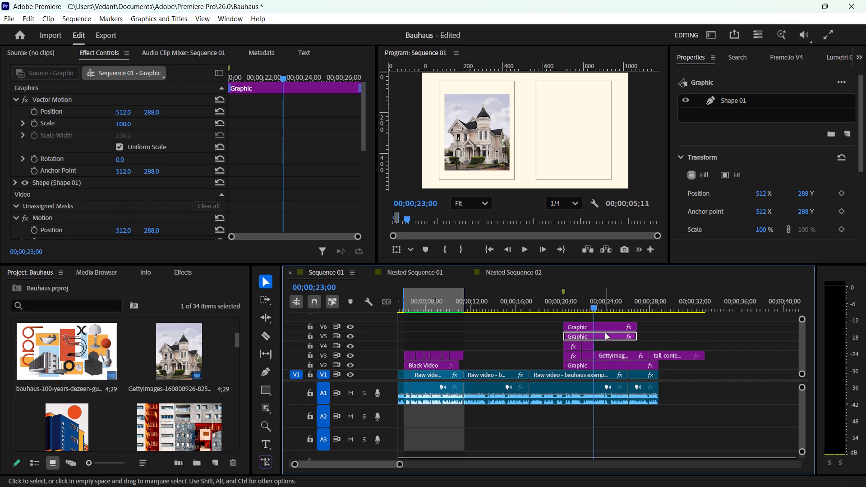
scroll(729, 204, "down", 6)
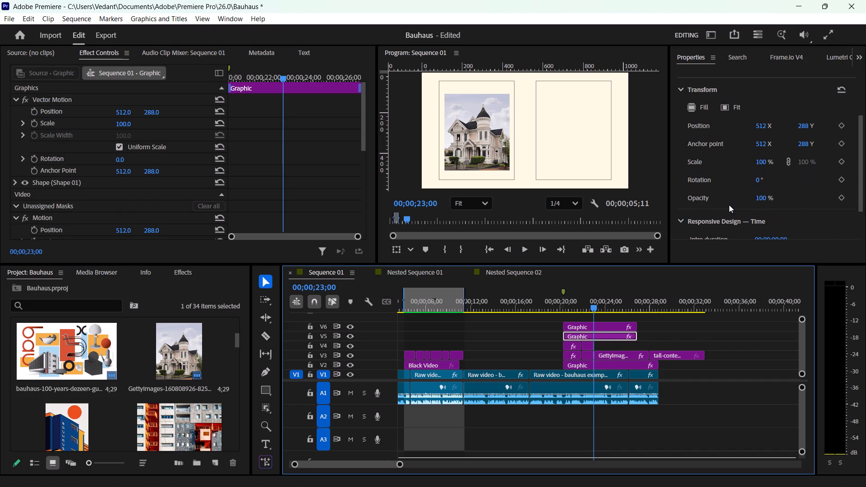
scroll(714, 168, "down", 8)
scroll(722, 157, "up", 4)
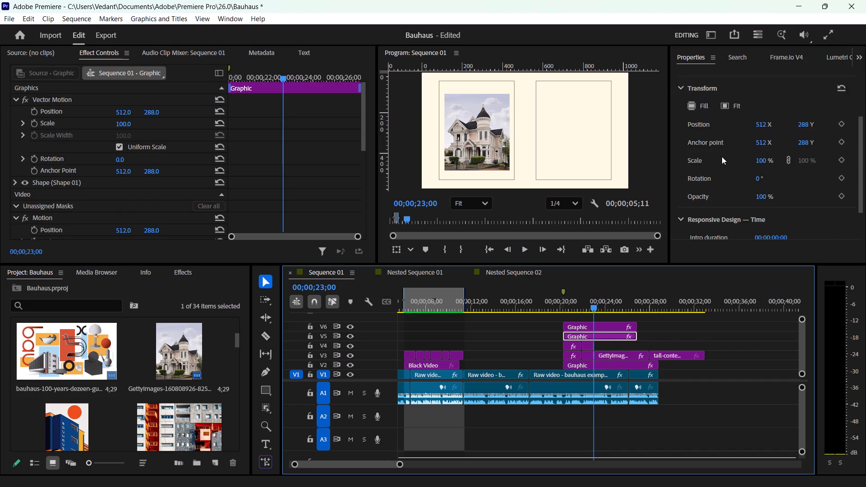
scroll(722, 156, "up", 3)
scroll(721, 96, "up", 3)
left_click(726, 99)
left_click(737, 103)
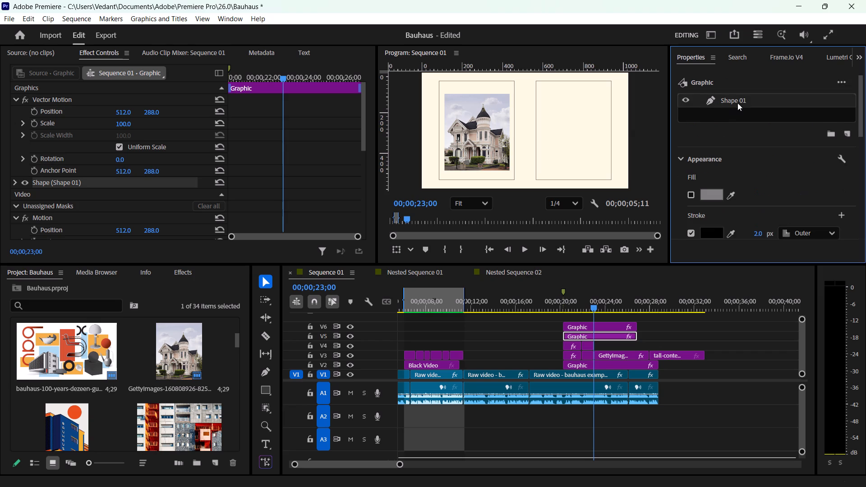
scroll(773, 144, "down", 5)
scroll(793, 221, "down", 10)
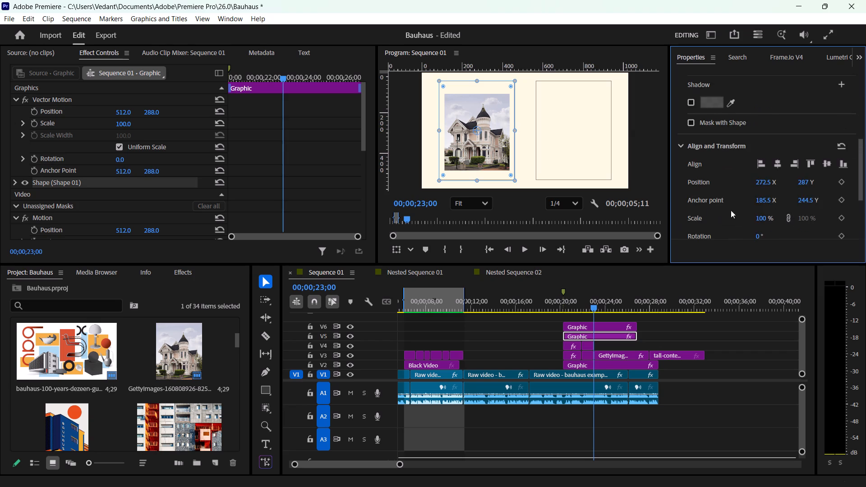
scroll(710, 209, "down", 9)
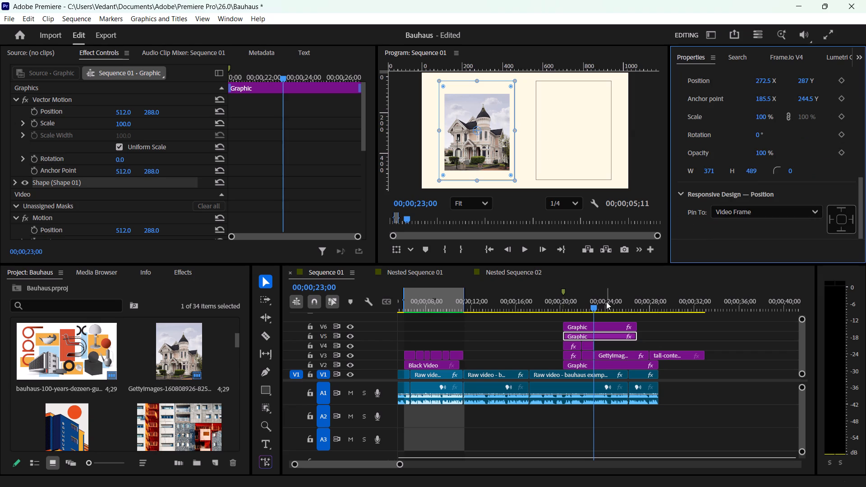
Undo the top crop on the Victorian house clip on V3.
left_click(610, 359)
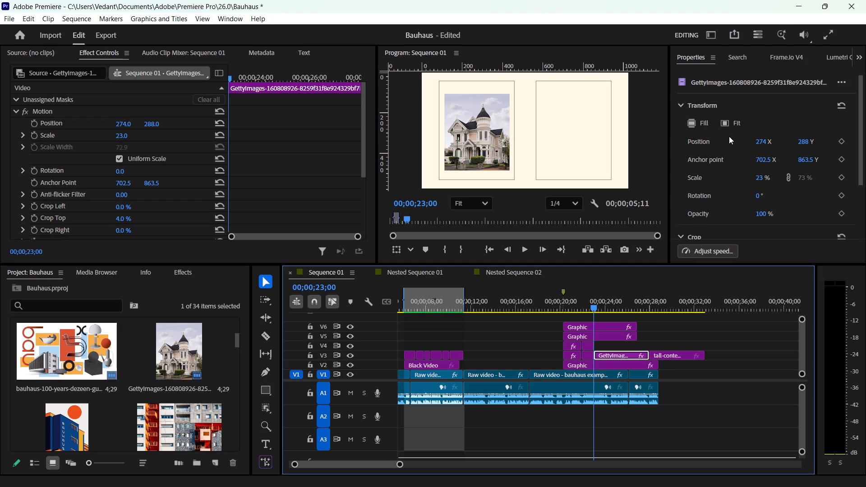
scroll(757, 152, "down", 3)
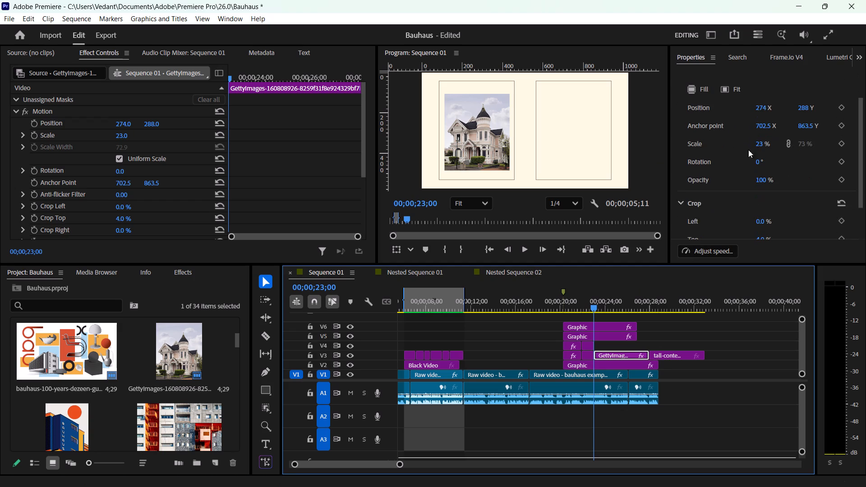
scroll(738, 187, "down", 9)
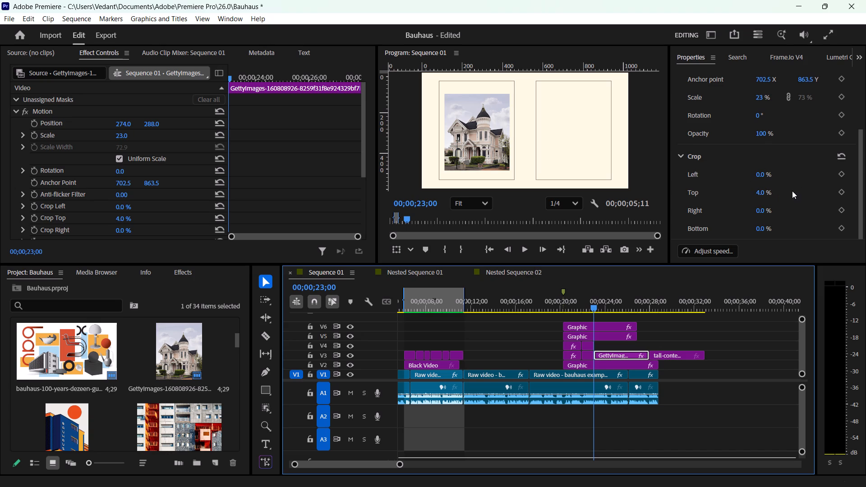
key("ctrl+z")
key("ctrl+z")
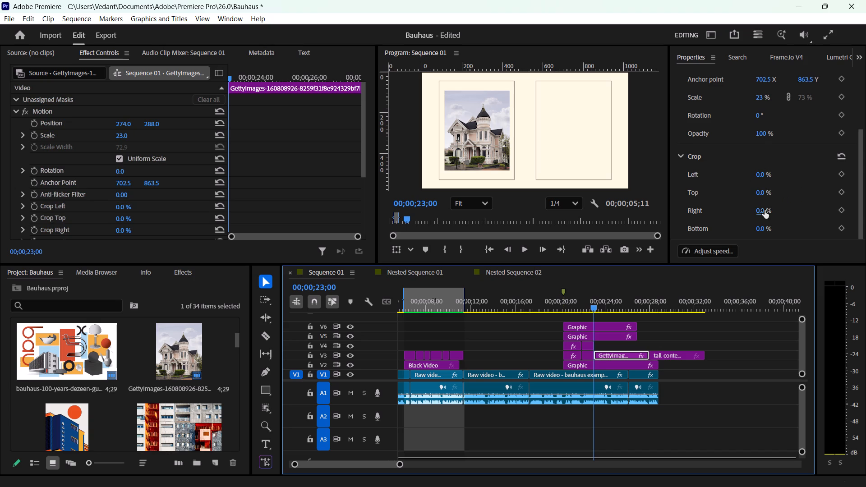
Crop 4% off both the right and left sides of the Victorian house clip on V3.
left_click(765, 210)
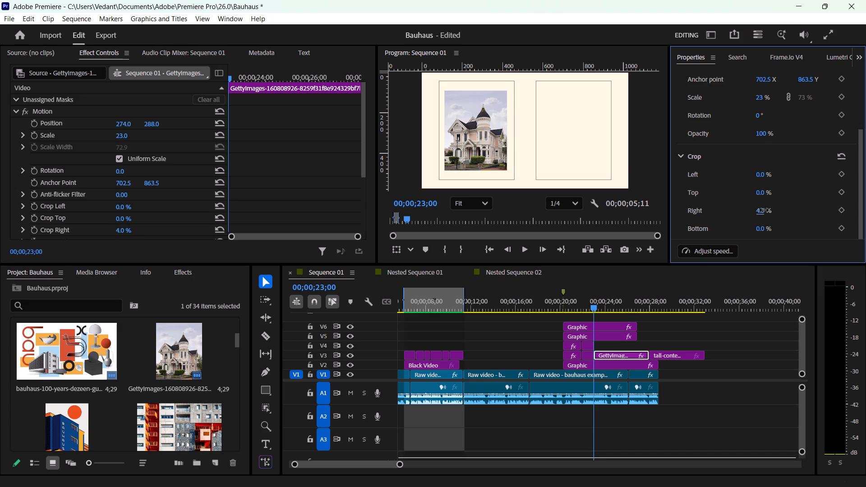
scroll(800, 201, "down", 1)
left_click_drag(761, 174, 766, 174)
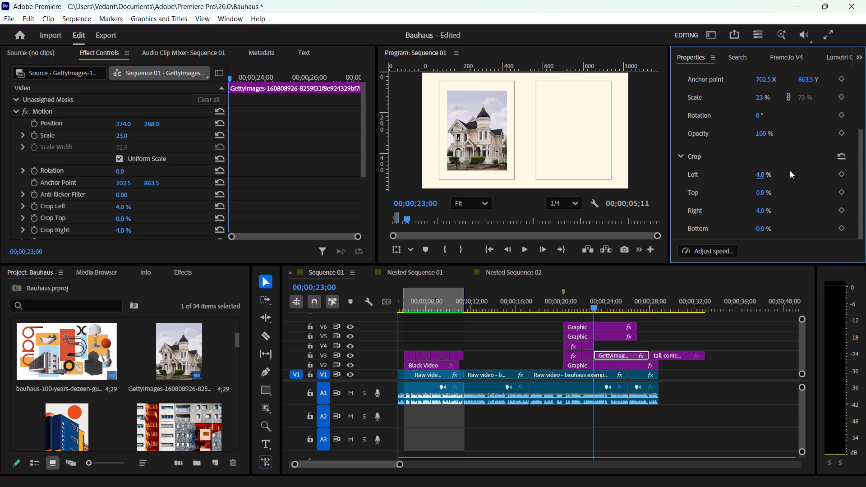
Scale the Victorian house clip on V3 to 27% so it nearly fills the first outlined frame.
left_click_drag(765, 99, 770, 100)
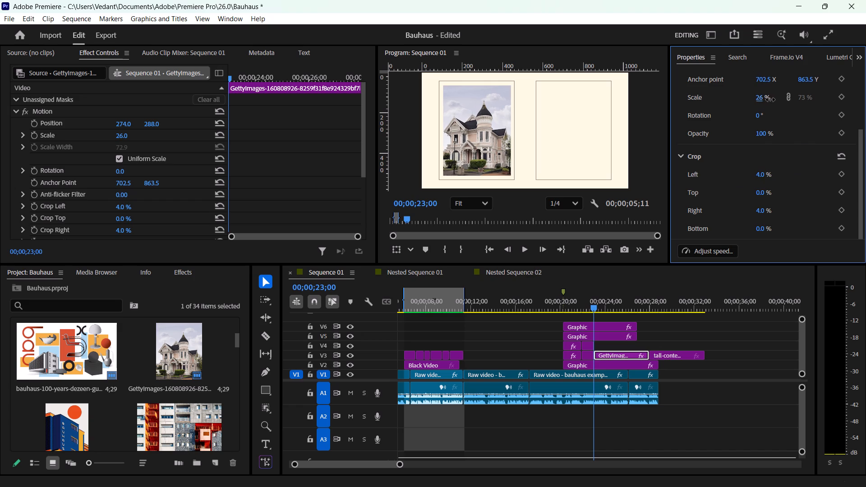
left_click_drag(770, 100, 769, 100)
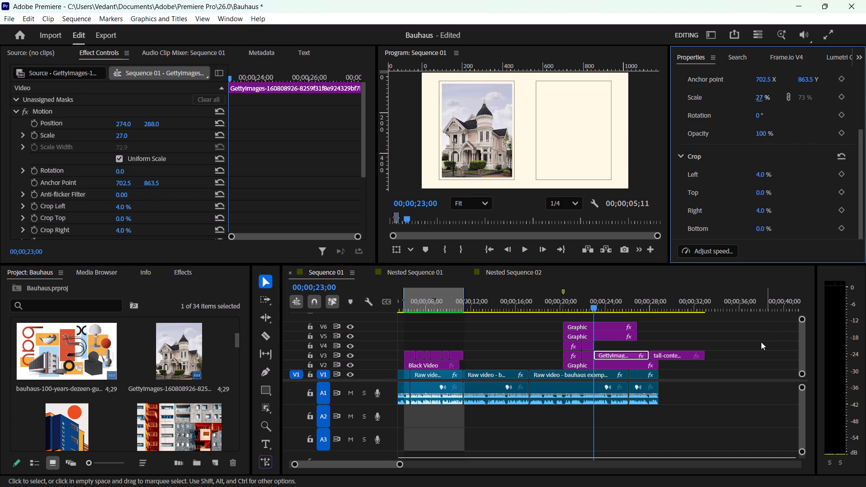
left_click(712, 403)
Trim the Victorian house clip on V3 to about half its length and move the lake-house clip against its new end.
left_click(621, 353)
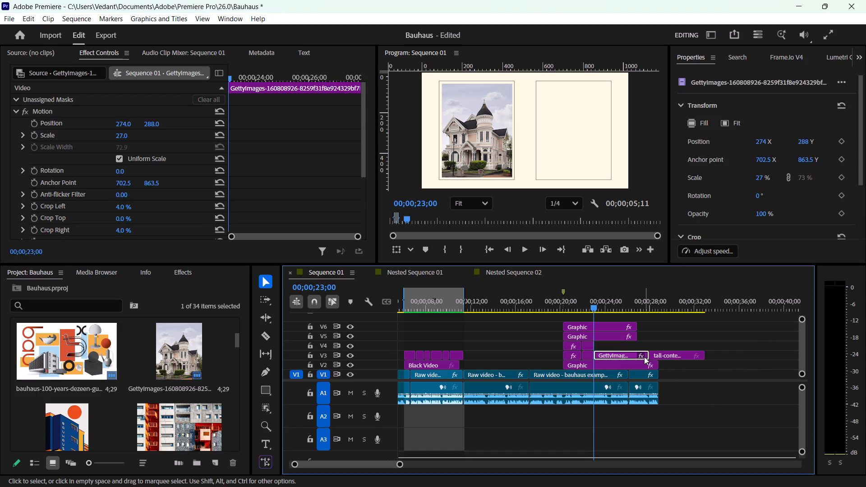
left_click_drag(645, 355, 617, 358)
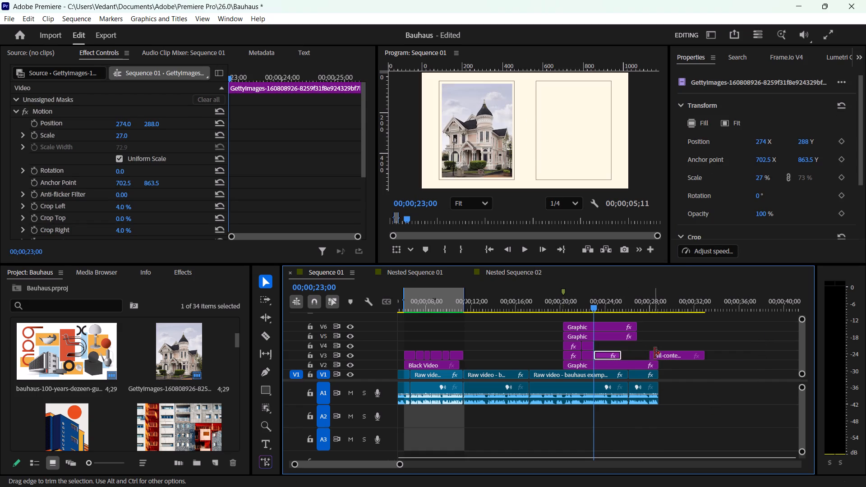
left_click_drag(667, 354, 641, 354)
Scale the tall-contemporary-lake-house clip on V3 to 43%.
left_click_drag(594, 306, 612, 305)
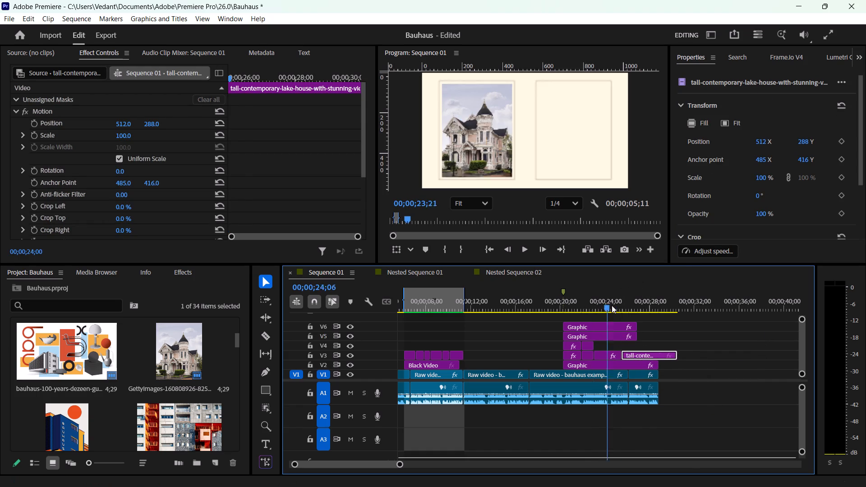
left_click_drag(612, 305, 632, 308)
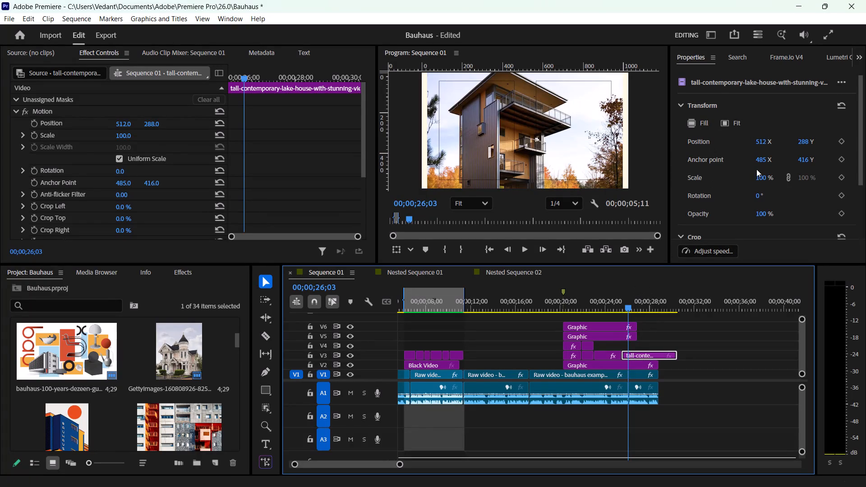
left_click_drag(767, 178, 714, 179)
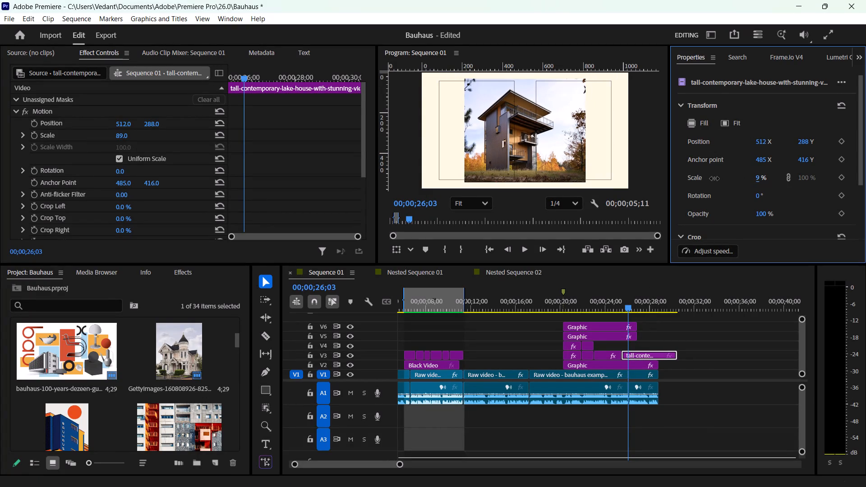
left_click_drag(714, 179, 725, 177)
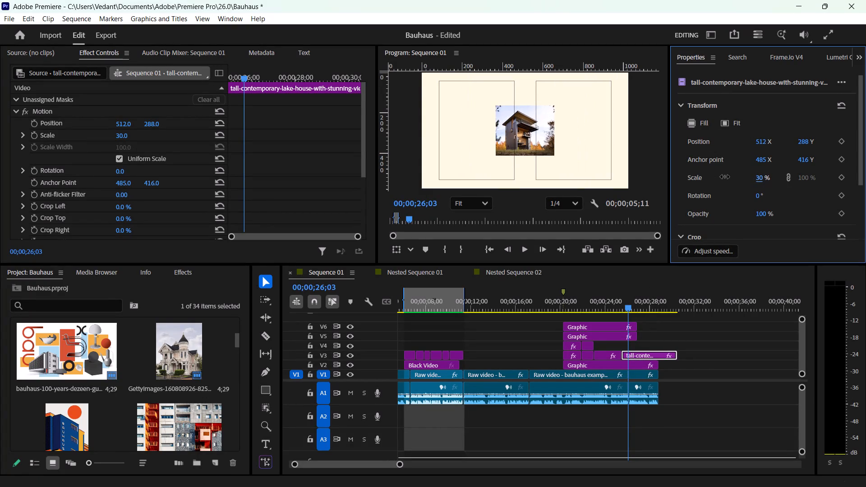
left_click_drag(725, 177, 732, 177)
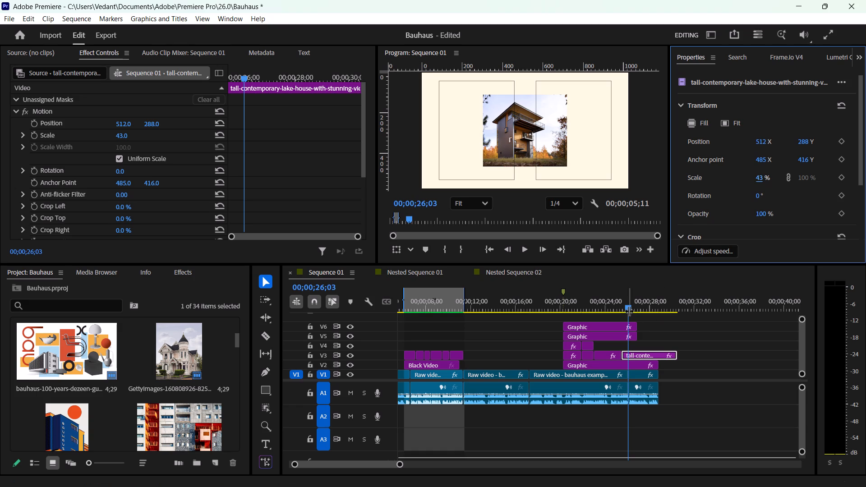
Move the lake-house clip to V4, starting at the same time as the Victorian house clip on V3.
left_click_drag(636, 353, 629, 349)
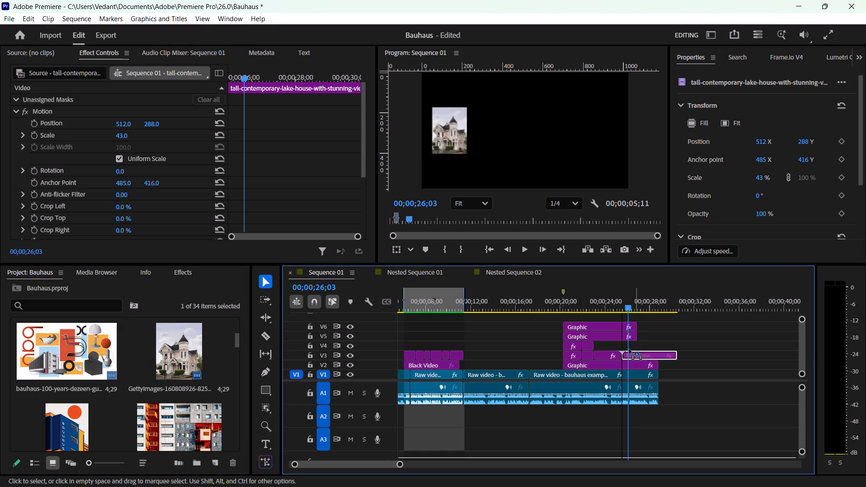
left_click_drag(629, 349, 609, 345)
Crop 10% off the left side of the lake-house clip on V4, with both houses in view.
left_click_drag(630, 306, 611, 305)
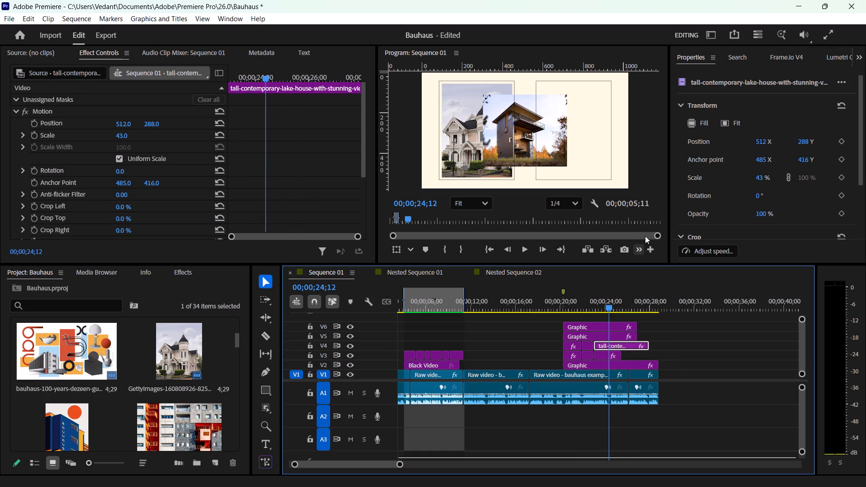
scroll(720, 192, "down", 7)
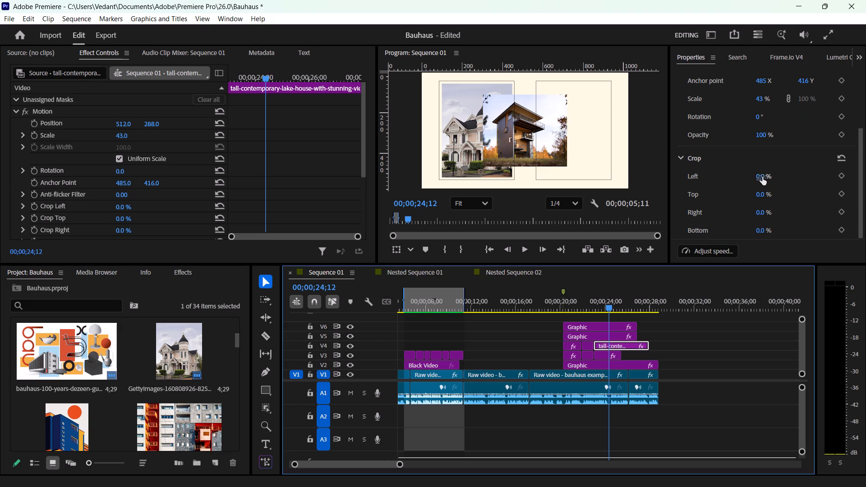
left_click_drag(758, 175, 763, 174)
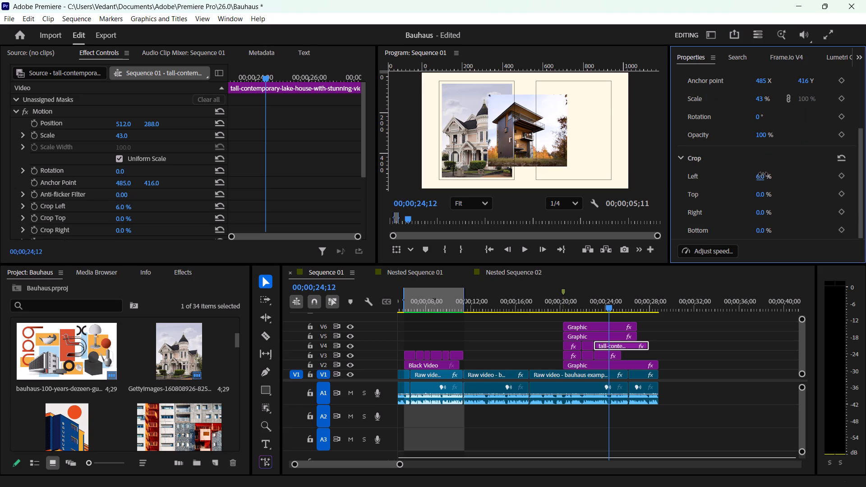
left_click_drag(763, 174, 765, 174)
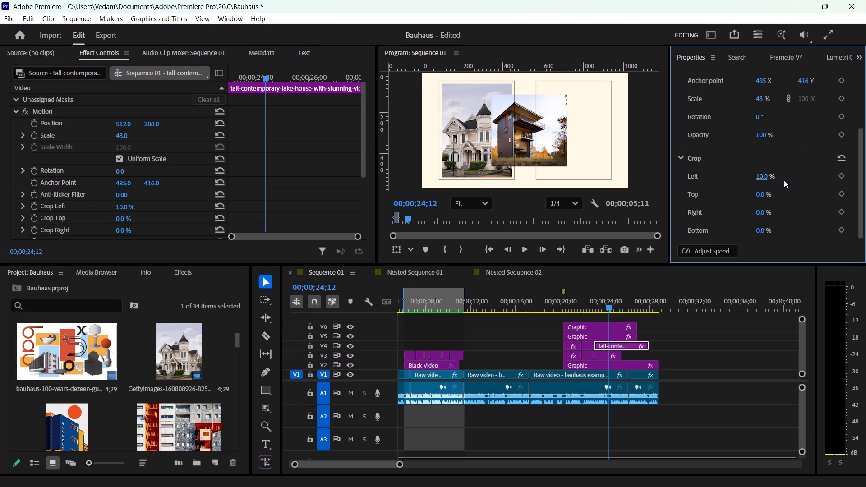
Crop the right side of the lake-house clip on V4, trying 10% and settling on 15%.
scroll(787, 189, "down", 1)
left_click(765, 211)
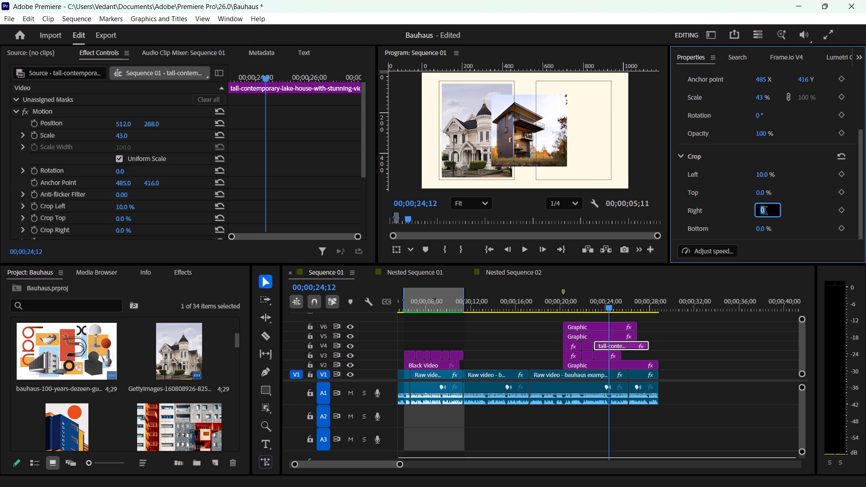
key("BackSpace")
type("10")
key("Return")
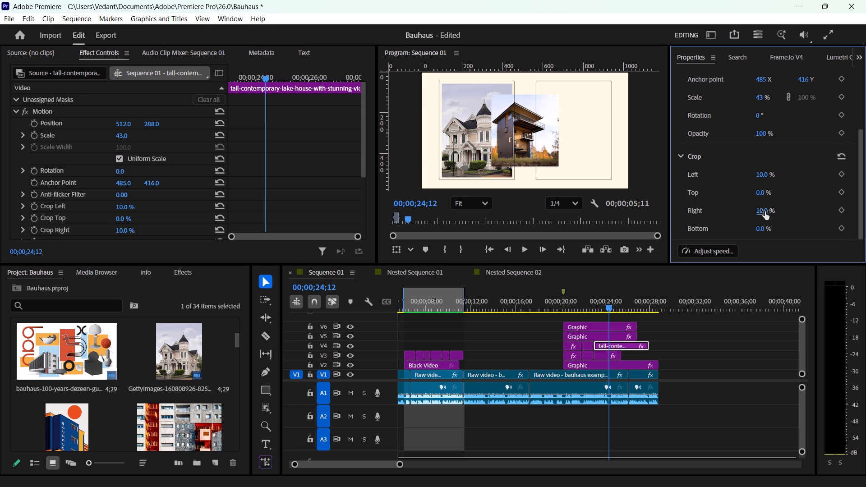
left_click(765, 211)
key("BackSpace")
type("15")
key("Return")
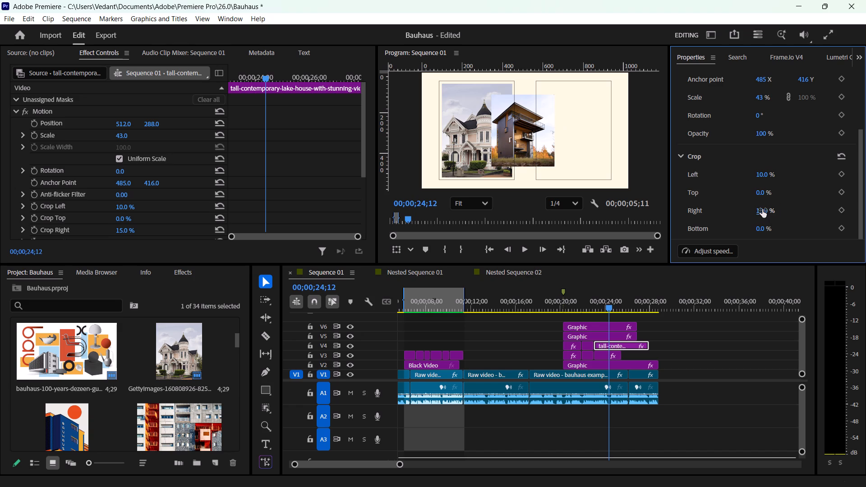
Increase the right-side crop of the lake-house clip on V4, trying 20% and settling on 24%.
left_click_drag(773, 225, 751, 214)
left_click(755, 213)
left_click(763, 206)
key("BackSpace")
type("20")
key("Return")
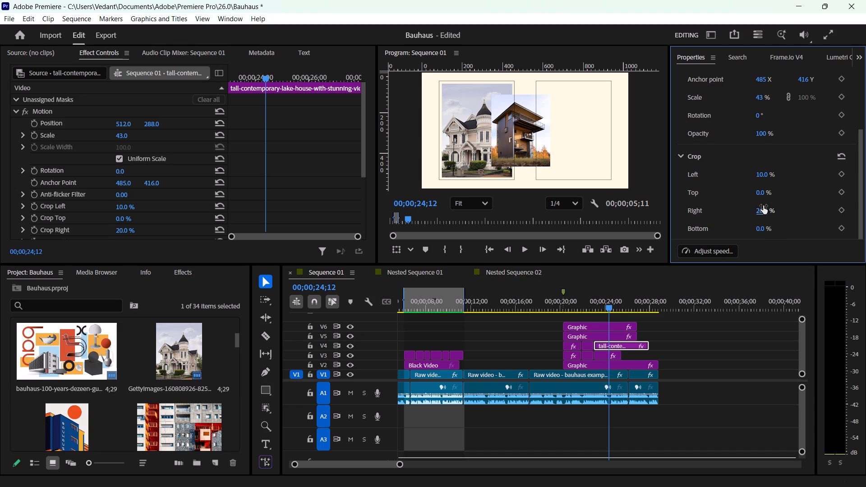
left_click(771, 209)
key("BackSpace")
type("24")
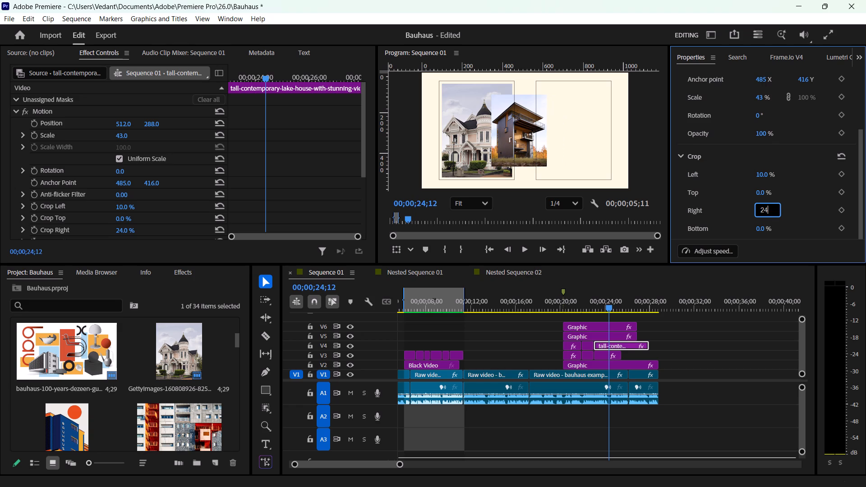
key("Return")
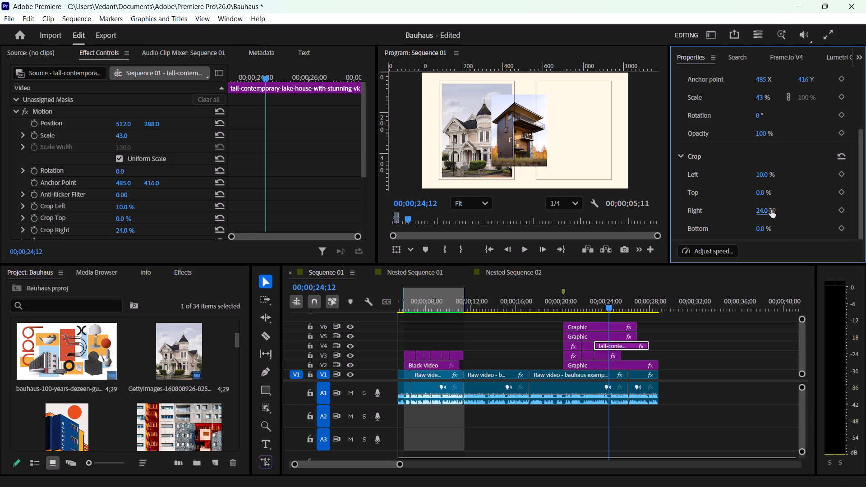
left_click(804, 199)
Shift the lake-house clip on V4 horizontally into the empty second frame, at X position 783.
scroll(804, 199, "up", 5)
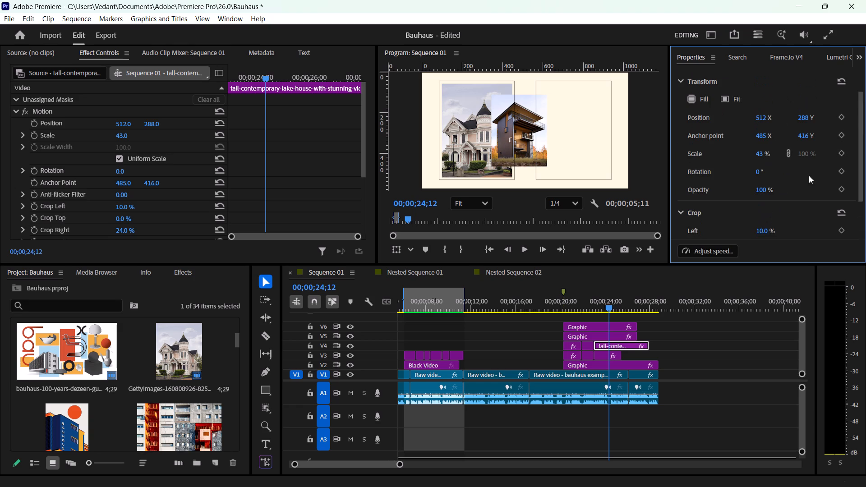
left_click_drag(762, 119, 783, 119)
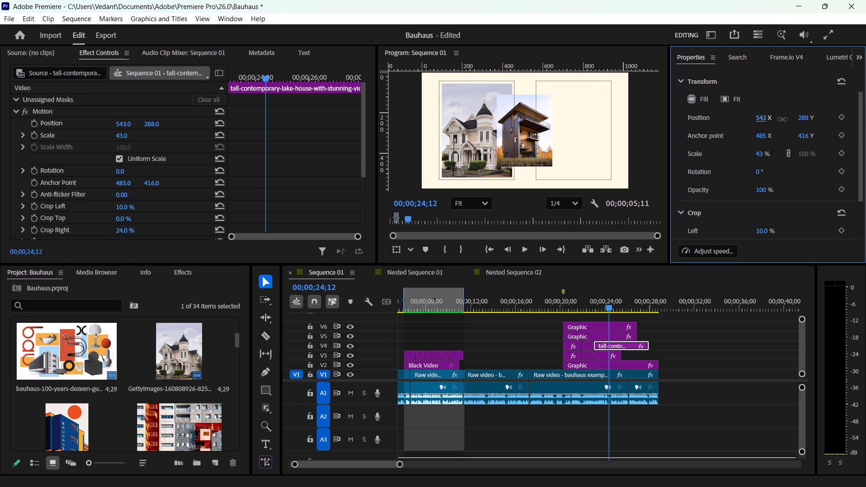
left_click_drag(783, 119, 865, 138)
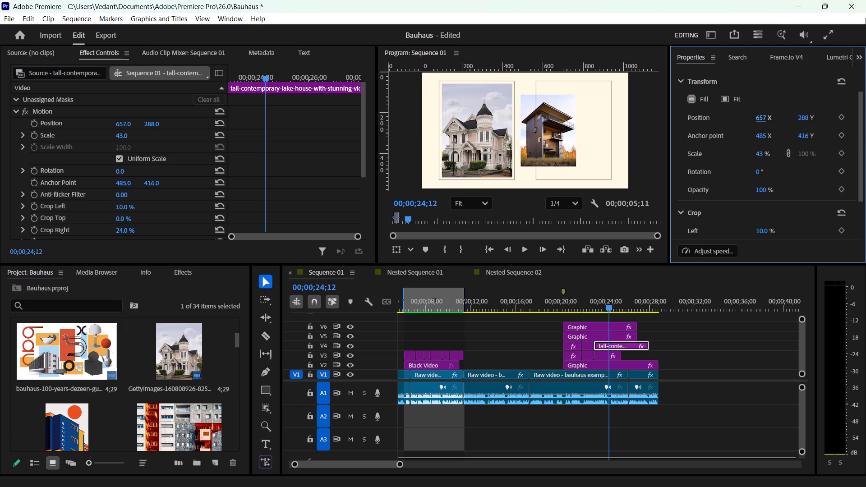
left_click_drag(772, 117, 804, 120)
left_click_drag(760, 116, 820, 115)
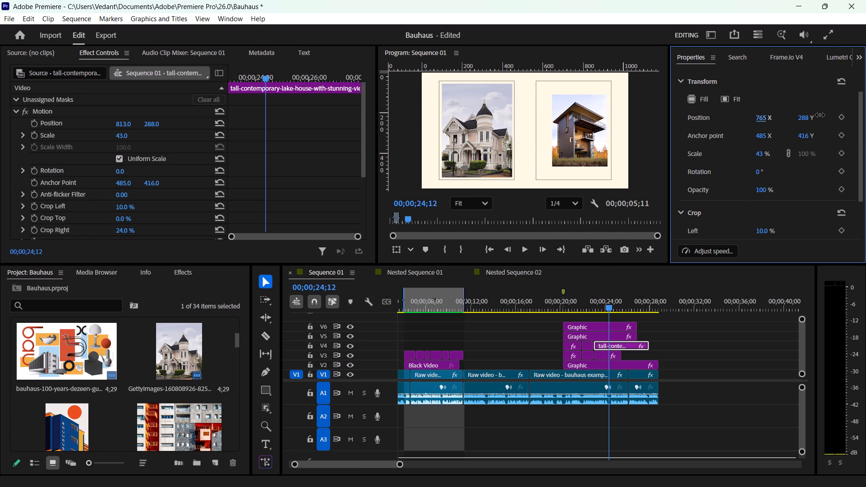
left_click_drag(820, 115, 830, 113)
Scale the lake-house clip on V4 up to 56% to fill its frame, adjusting its X position to 791.
left_click_drag(760, 156, 767, 154)
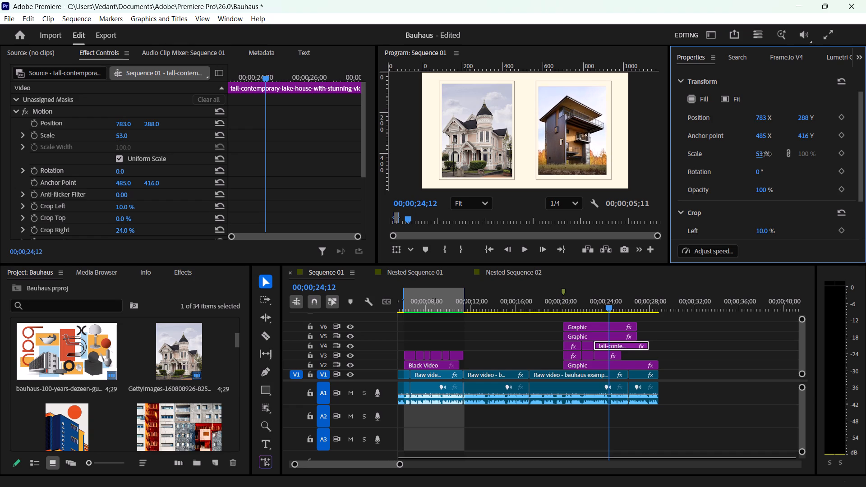
left_click_drag(767, 154, 768, 154)
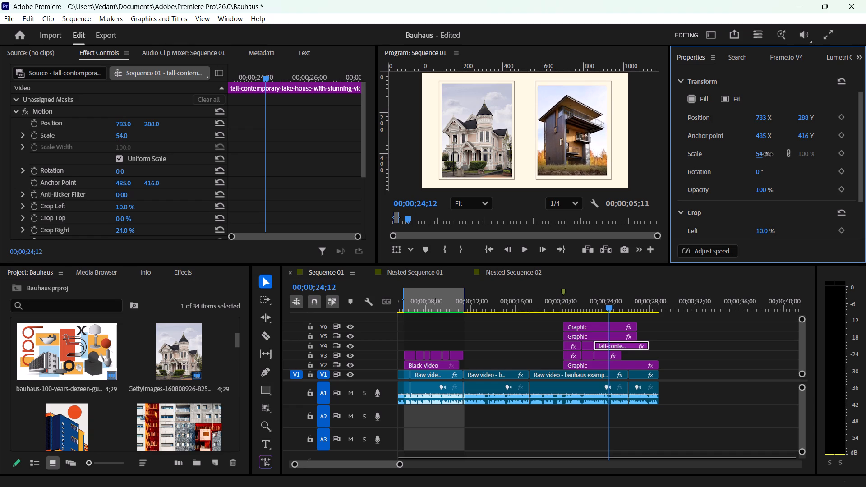
left_click_drag(768, 154, 769, 154)
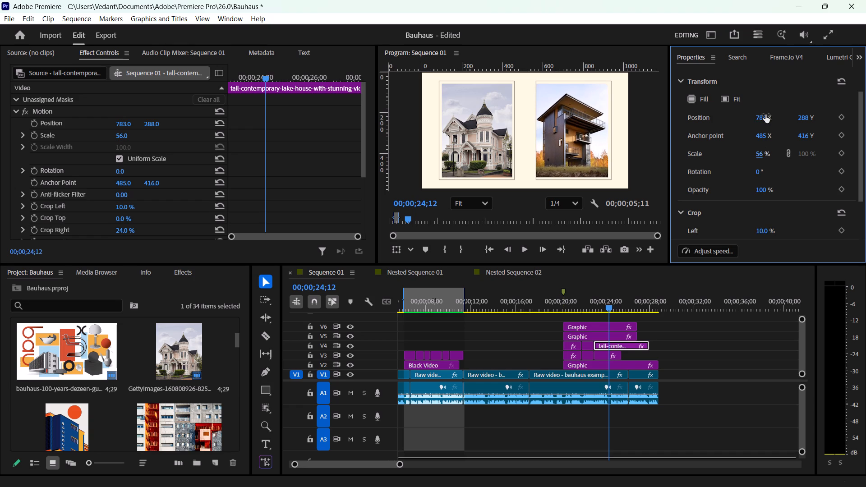
left_click_drag(765, 115, 774, 116)
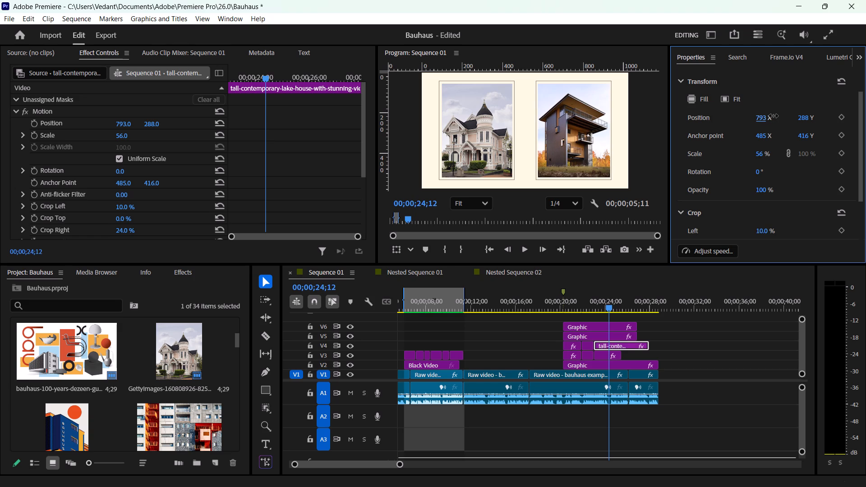
left_click_drag(774, 116, 773, 116)
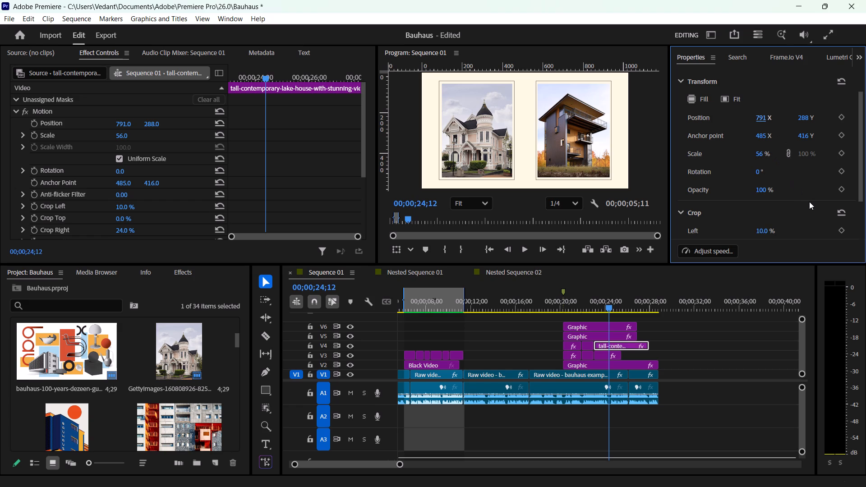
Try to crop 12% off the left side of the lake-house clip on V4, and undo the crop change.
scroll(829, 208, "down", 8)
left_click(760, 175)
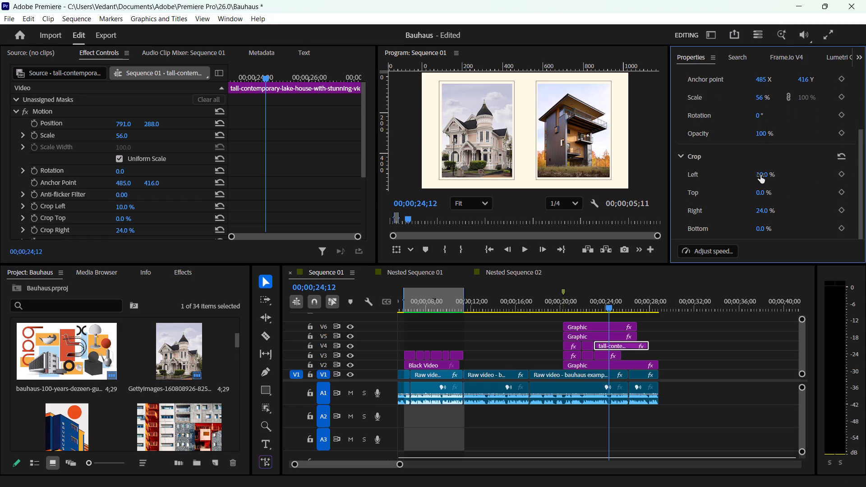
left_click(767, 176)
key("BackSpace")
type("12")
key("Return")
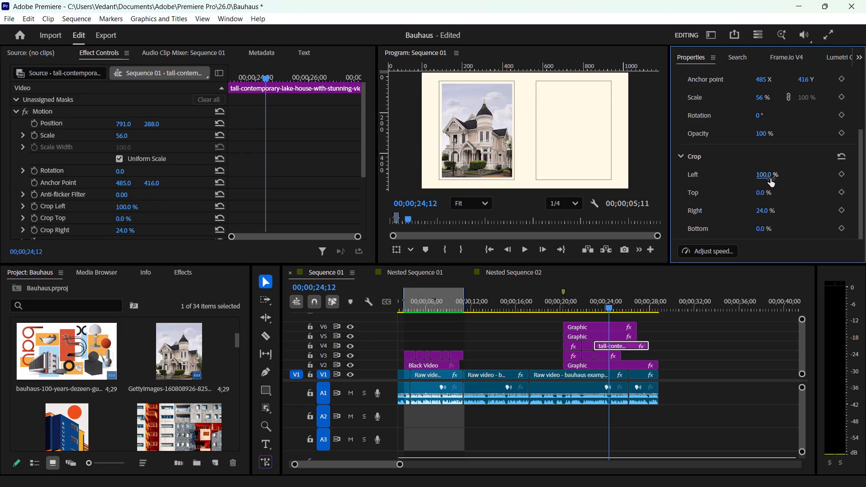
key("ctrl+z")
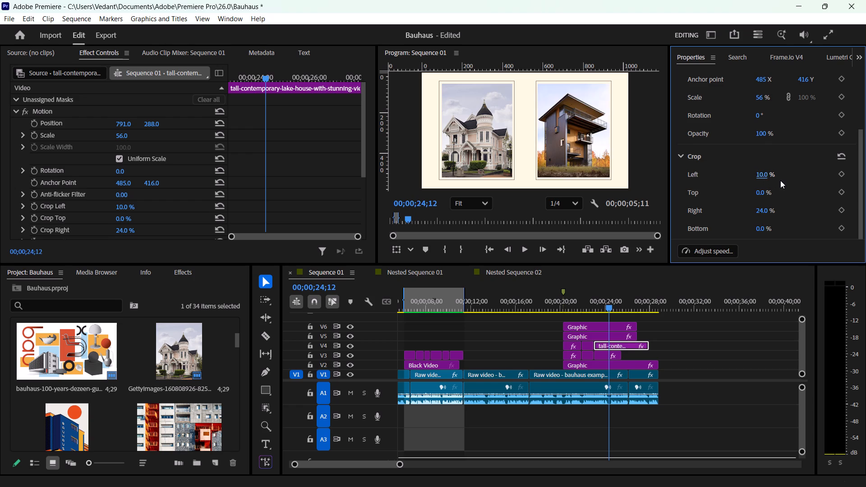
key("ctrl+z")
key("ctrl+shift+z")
Set the left crop of the lake-house clip on V4 to 12%.
left_click(763, 174)
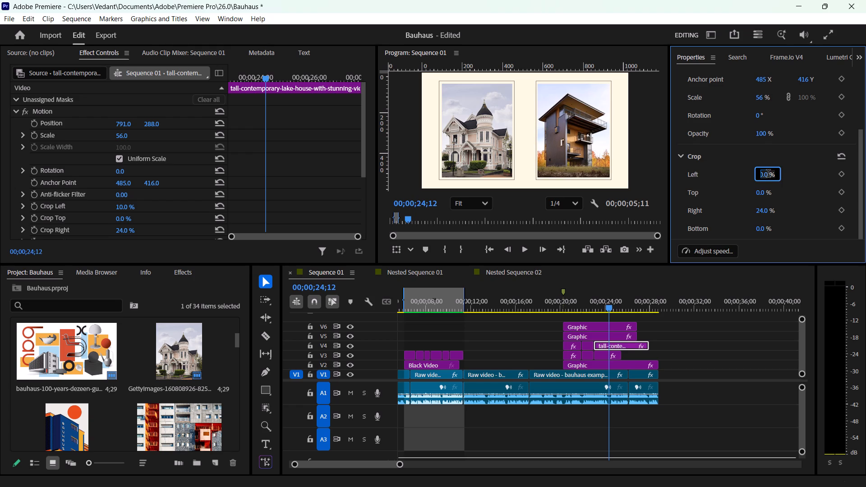
key("BackSpace")
type("12")
key("Return")
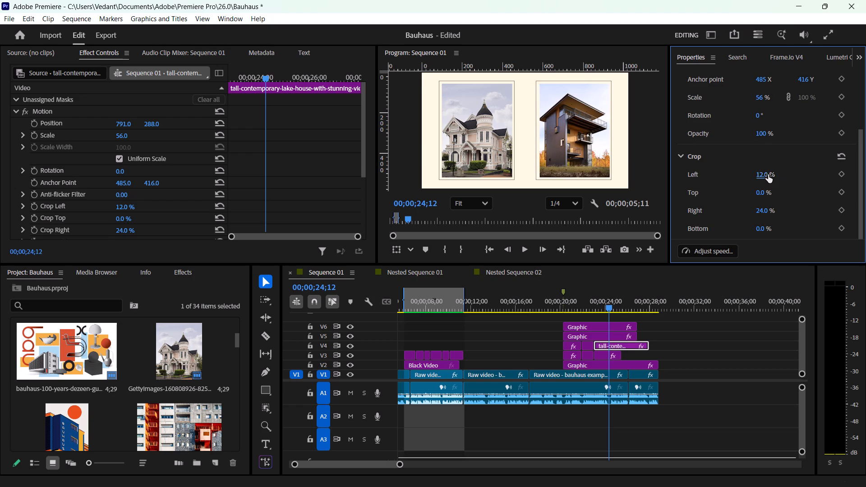
Nudge the lake-house clip on V4 to X position 785 to centre it in the second frame.
scroll(787, 163, "up", 5)
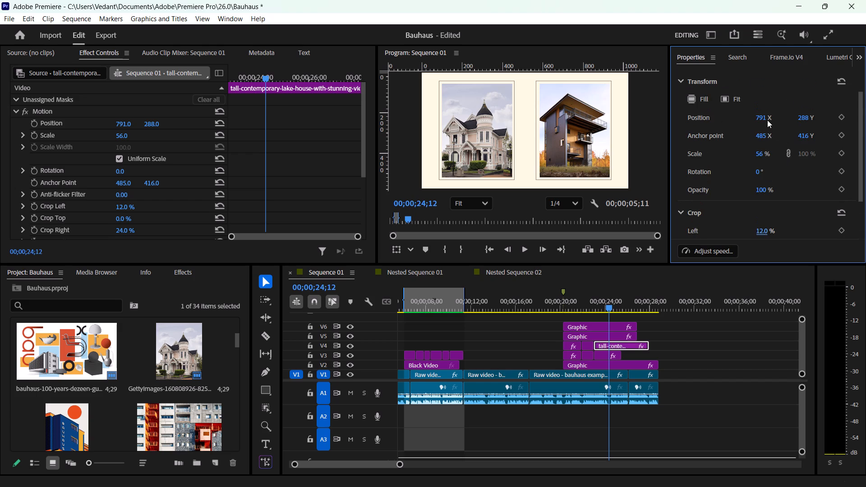
left_click_drag(766, 117, 762, 117)
left_click_drag(762, 117, 761, 117)
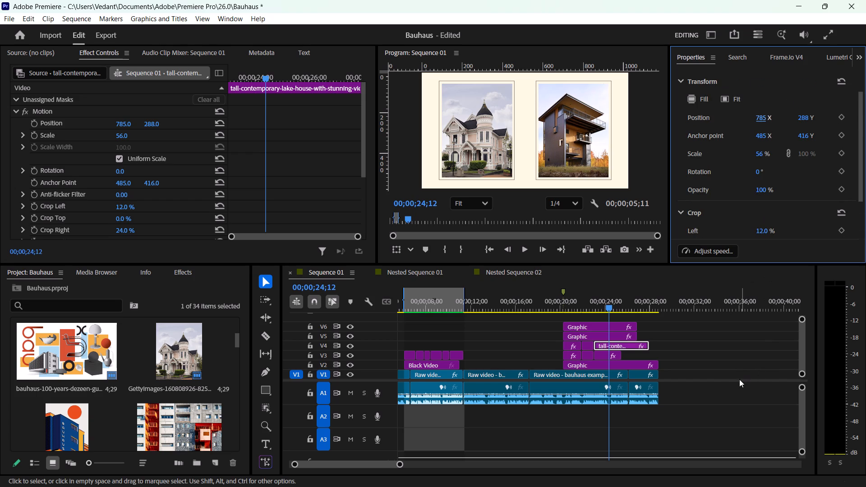
Save the project.
left_click(726, 379)
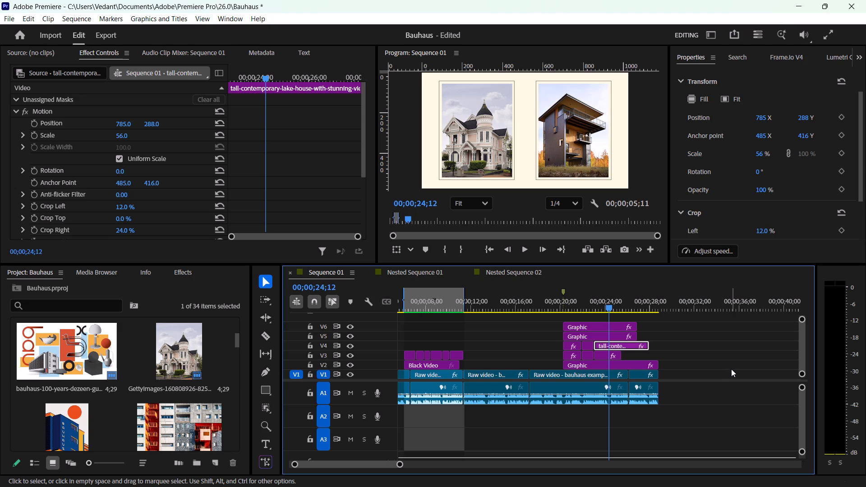
key("ctrl+s")
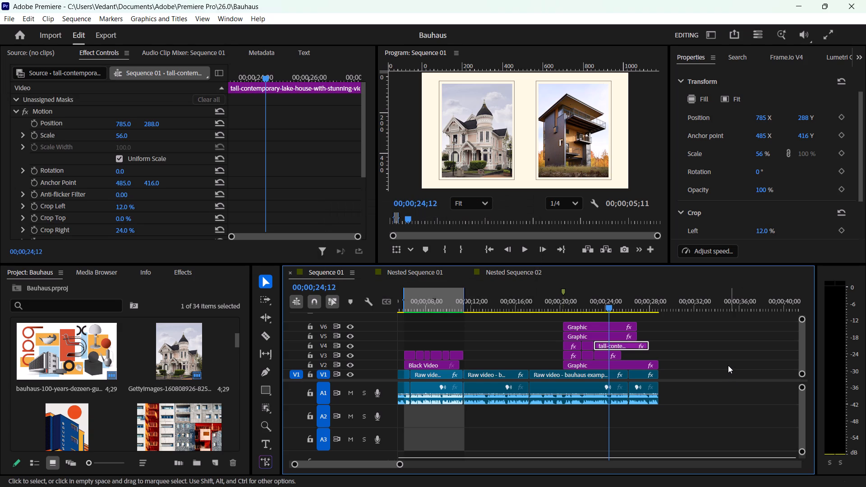
Trim the ends of the lake-house clip on V4 and the Victorian house clip on V3 to 00;00;24;16.
left_click(706, 356)
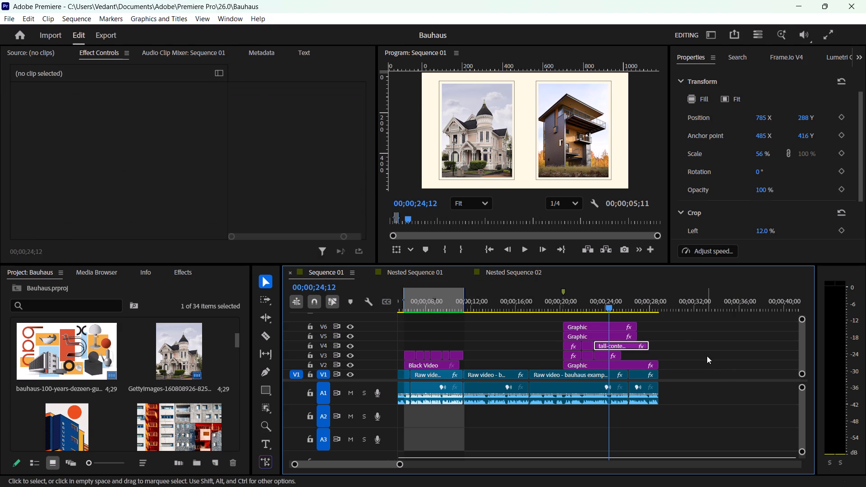
key("space")
key("space")
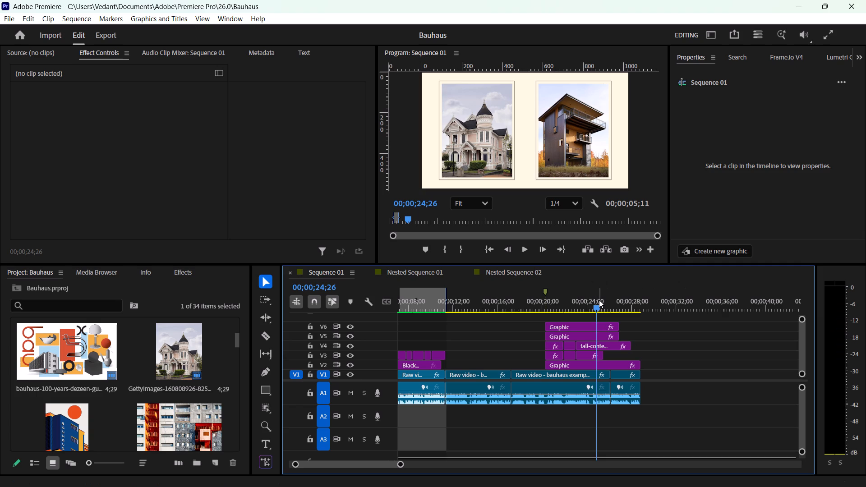
left_click_drag(599, 300, 589, 302)
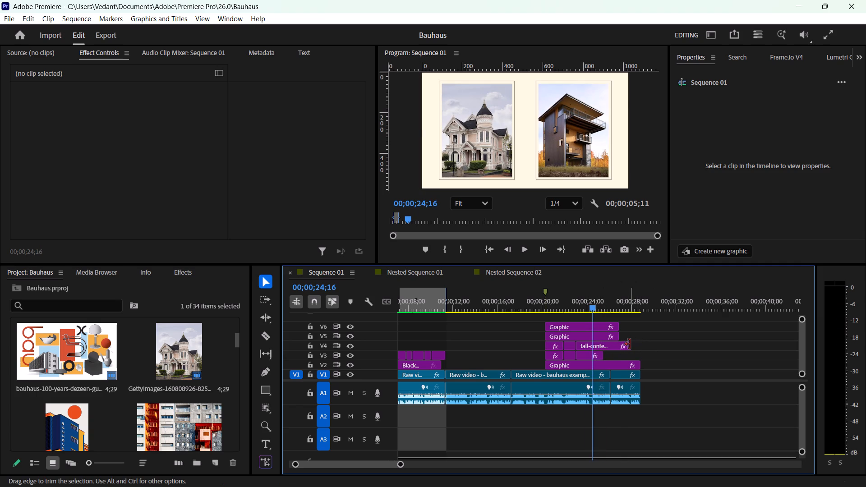
left_click_drag(630, 344, 595, 344)
left_click_drag(601, 352, 599, 352)
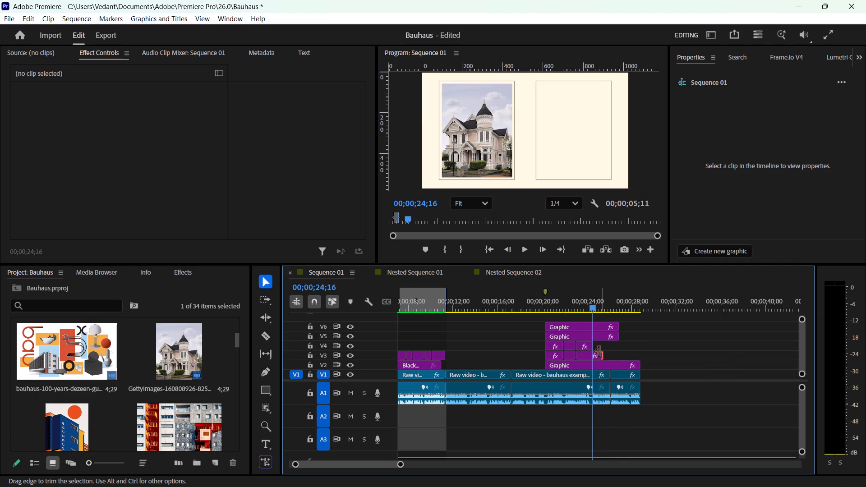
left_click_drag(599, 352, 595, 352)
left_click(617, 352)
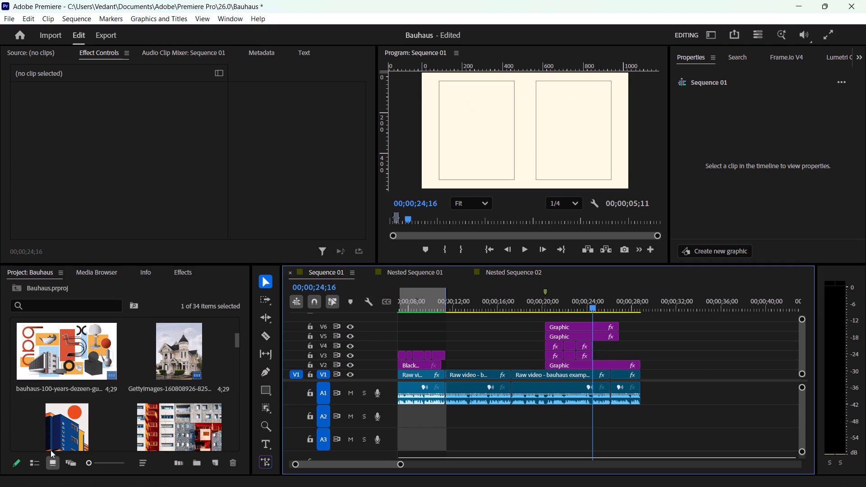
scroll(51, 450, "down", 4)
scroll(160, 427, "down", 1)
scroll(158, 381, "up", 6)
Save the project with the trimmed house clips.
left_click(663, 338)
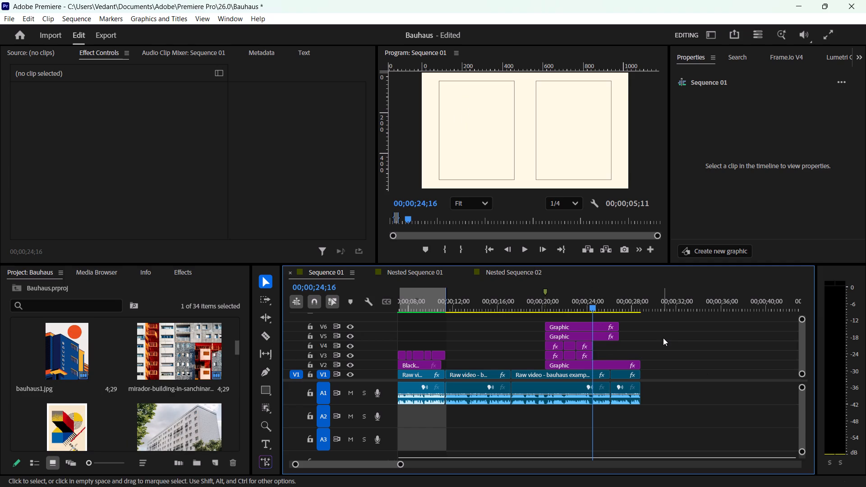
key("ctrl+s")
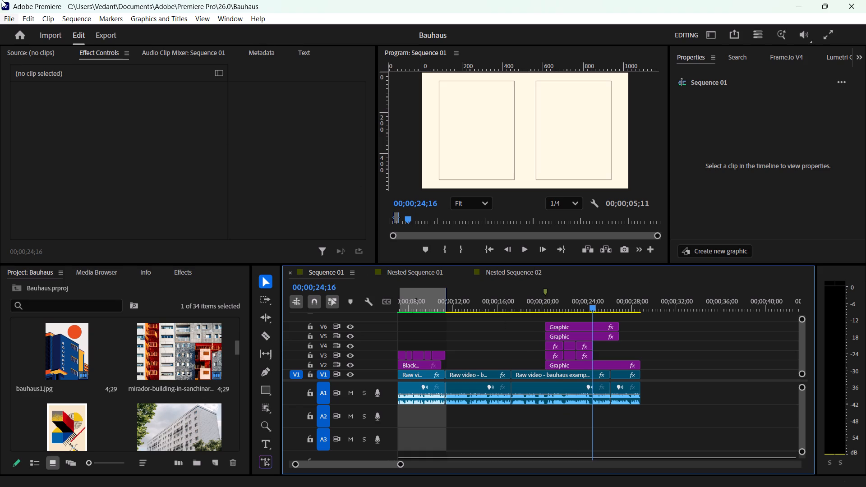
Place the black-and-white living-room image e26bcf80cbb1435316fda73d00060c50.jpg on V4 starting at 00;00;24;16.
scroll(115, 336, "up", 5)
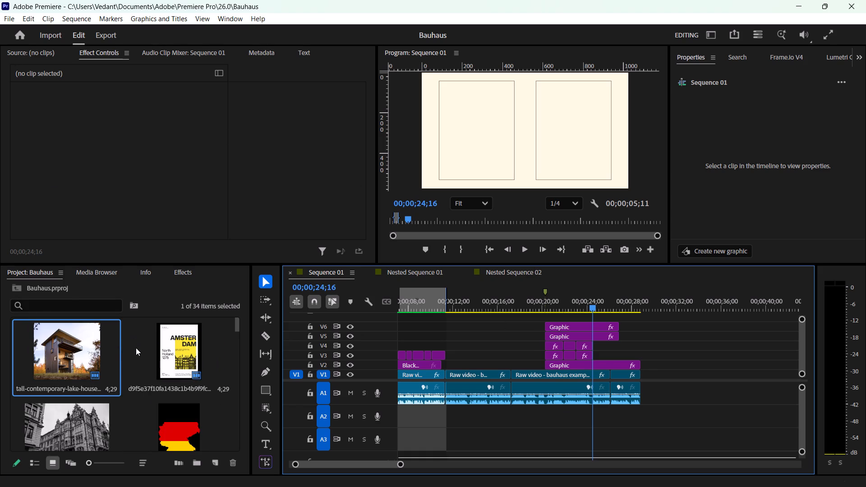
scroll(140, 355, "down", 5)
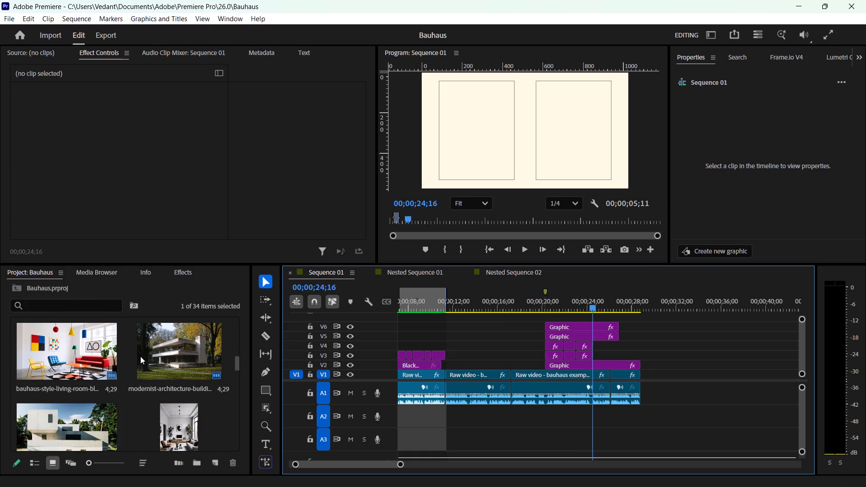
scroll(140, 356, "up", 1)
scroll(140, 356, "down", 2)
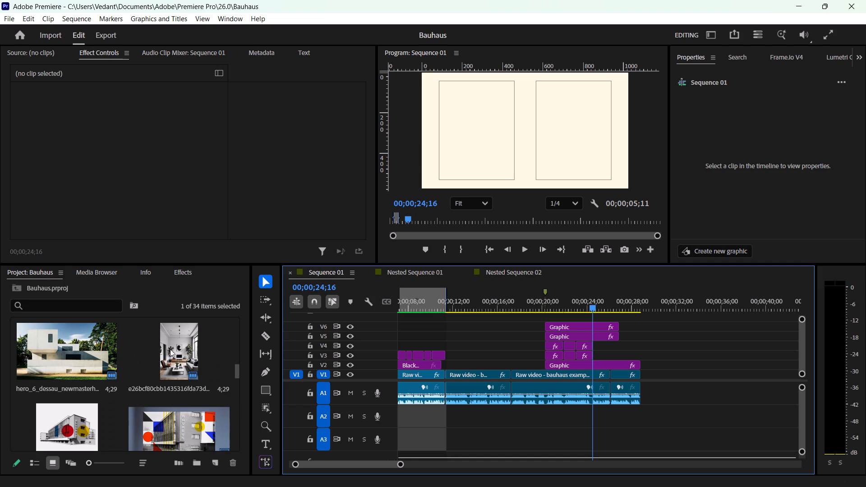
left_click_drag(177, 349, 603, 349)
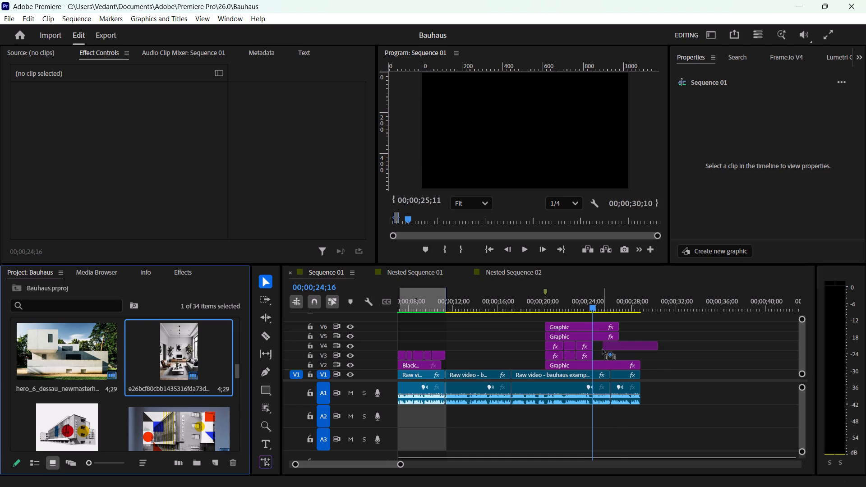
left_click_drag(603, 349, 594, 350)
Look through the project's media thumbnails for a contrasting interior image to pair with the living-room photo.
scroll(161, 380, "down", 3)
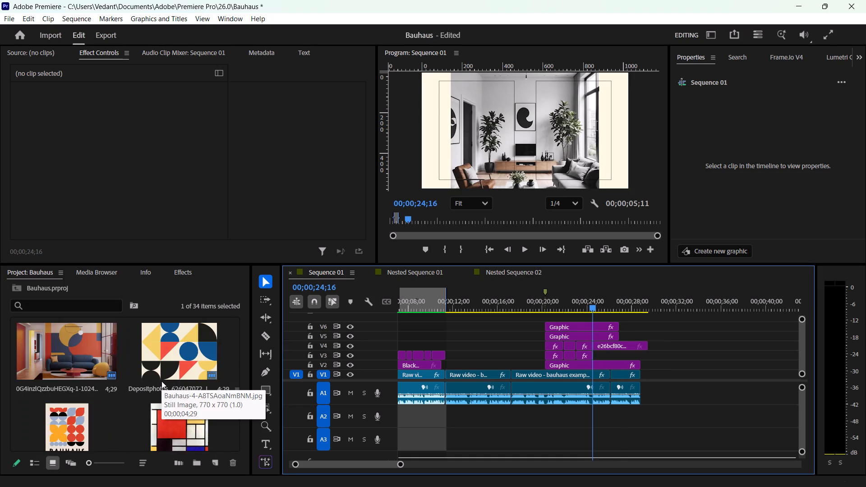
scroll(161, 381, "down", 3)
scroll(170, 371, "up", 1)
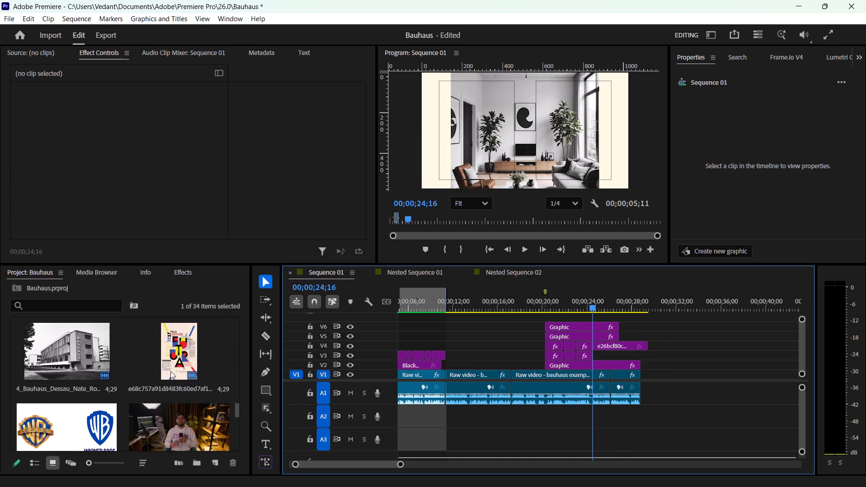
scroll(170, 371, "down", 7)
scroll(170, 371, "up", 1)
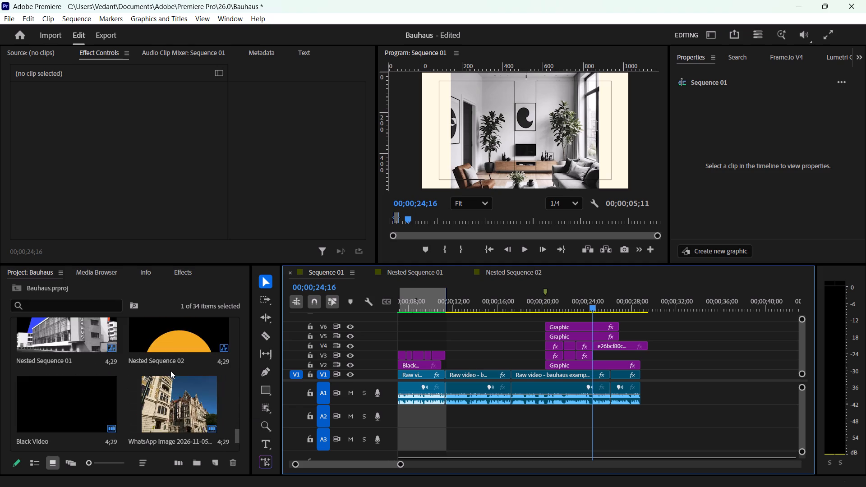
scroll(170, 371, "up", 4)
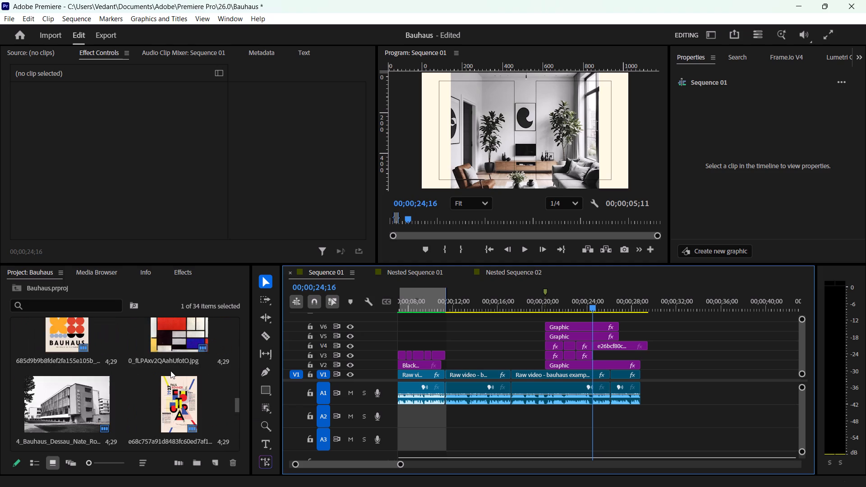
scroll(170, 371, "up", 2)
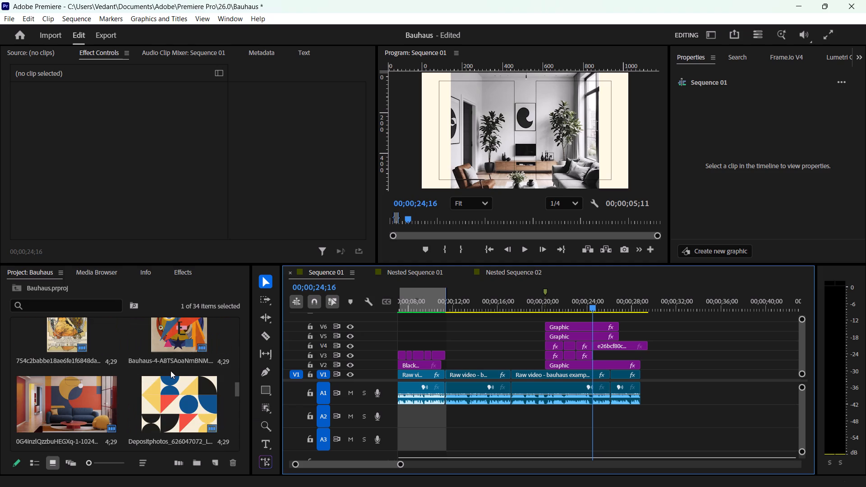
scroll(167, 370, "up", 2)
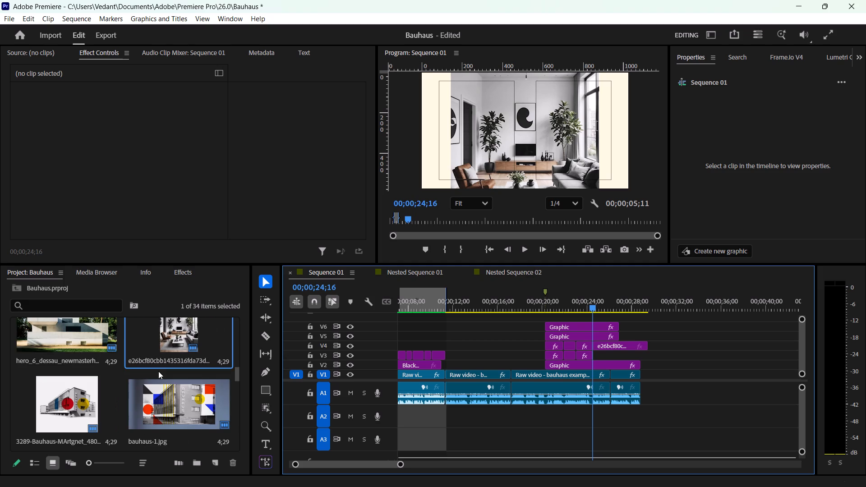
scroll(158, 371, "up", 2)
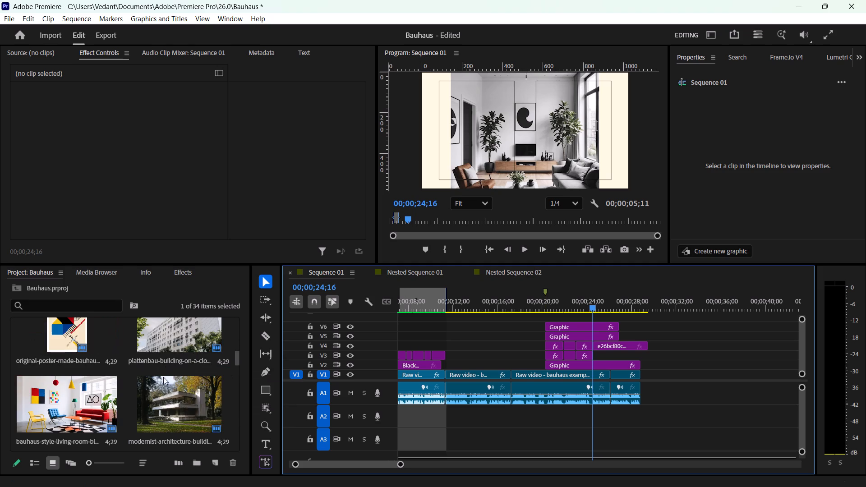
scroll(158, 386, "up", 1)
scroll(169, 379, "down", 2)
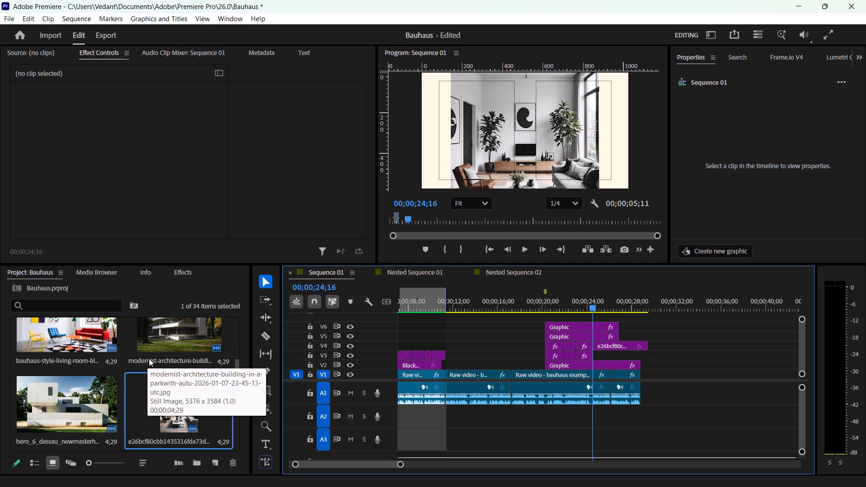
scroll(136, 369, "up", 1)
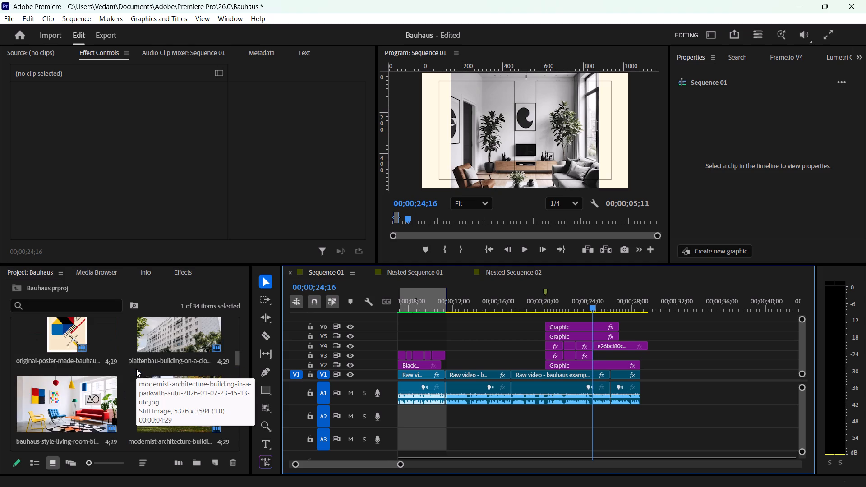
scroll(136, 369, "up", 2)
scroll(184, 357, "up", 1)
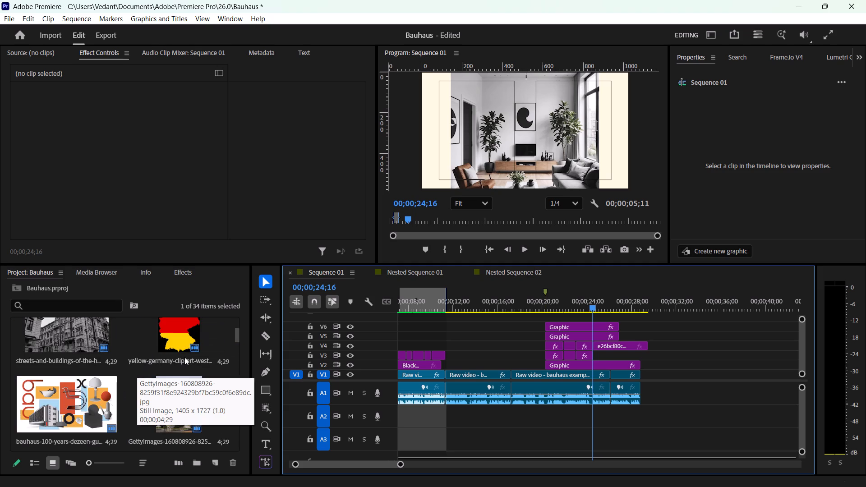
scroll(184, 357, "up", 3)
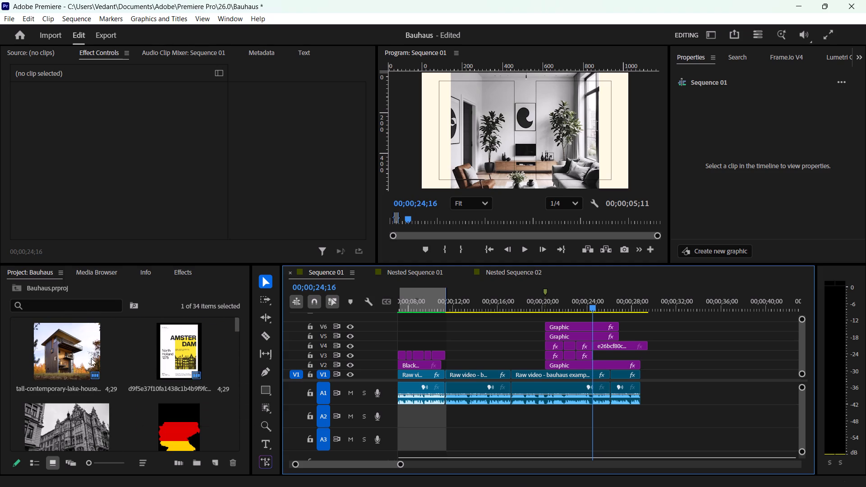
scroll(100, 349, "down", 2)
scroll(102, 349, "up", 2)
scroll(103, 349, "down", 2)
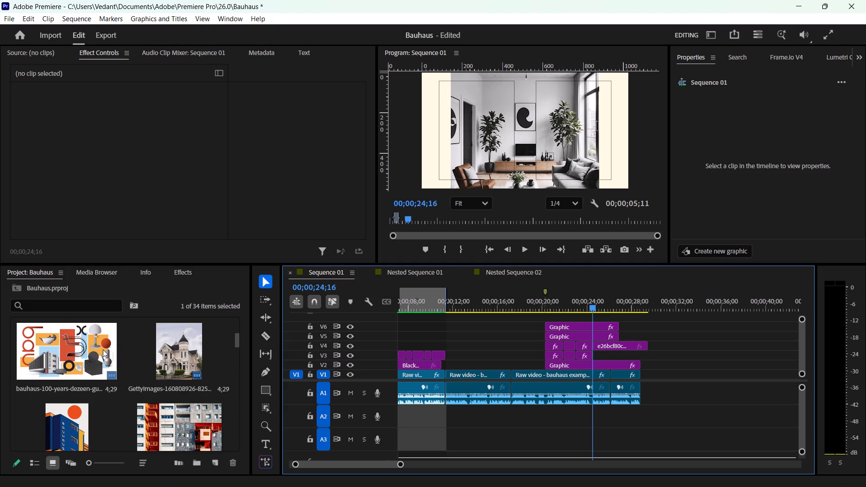
scroll(103, 349, "down", 1)
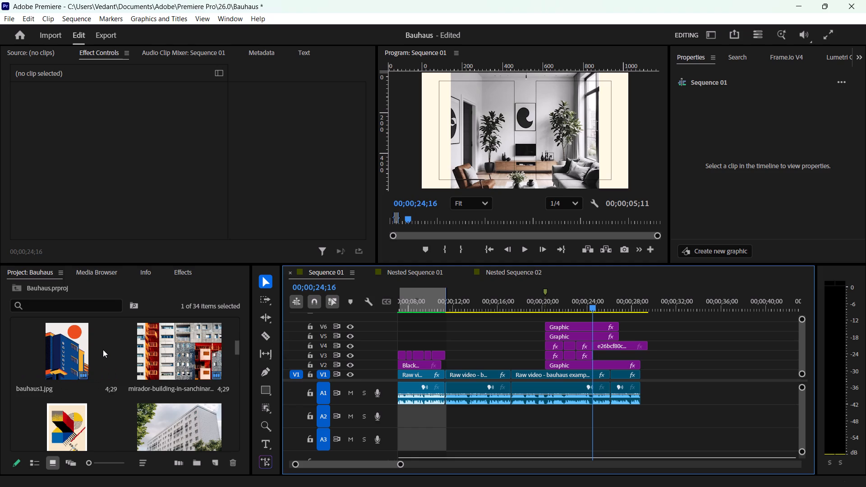
scroll(103, 349, "down", 3)
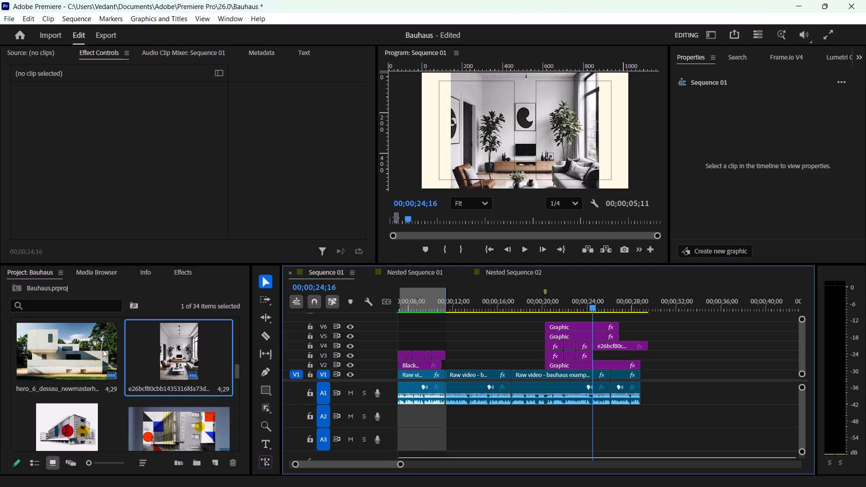
scroll(103, 349, "down", 2)
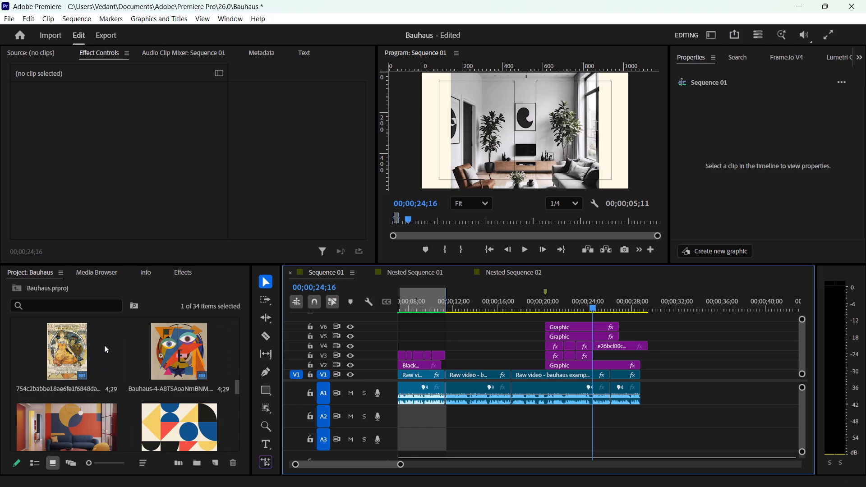
scroll(104, 345, "down", 2)
scroll(104, 345, "up", 1)
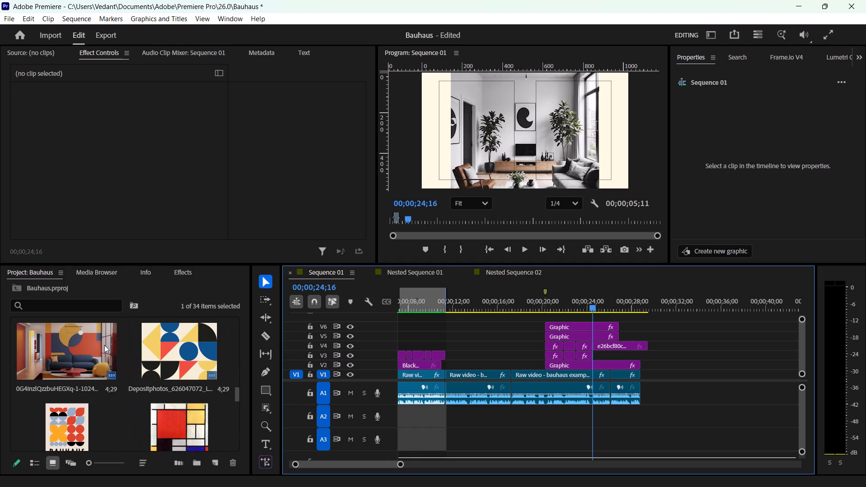
scroll(104, 345, "down", 2)
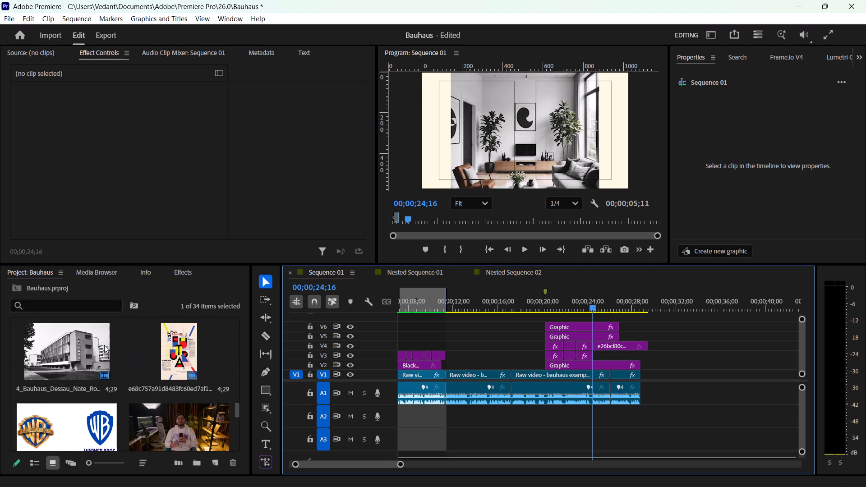
scroll(104, 345, "down", 3)
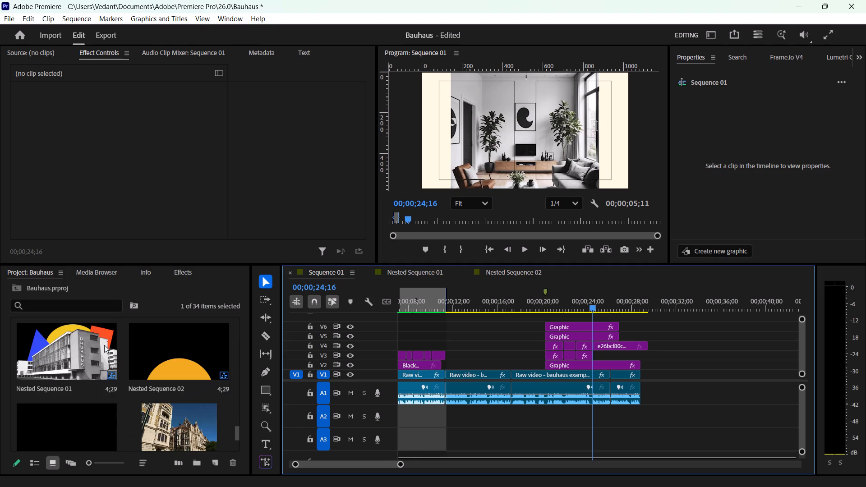
scroll(104, 345, "up", 1)
scroll(104, 345, "down", 2)
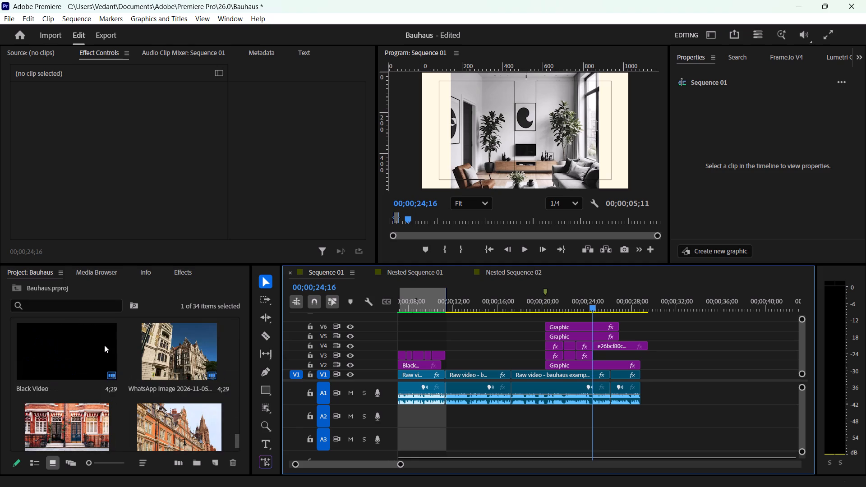
scroll(104, 345, "down", 3)
Save the project with the added living-room clip.
left_click(714, 351)
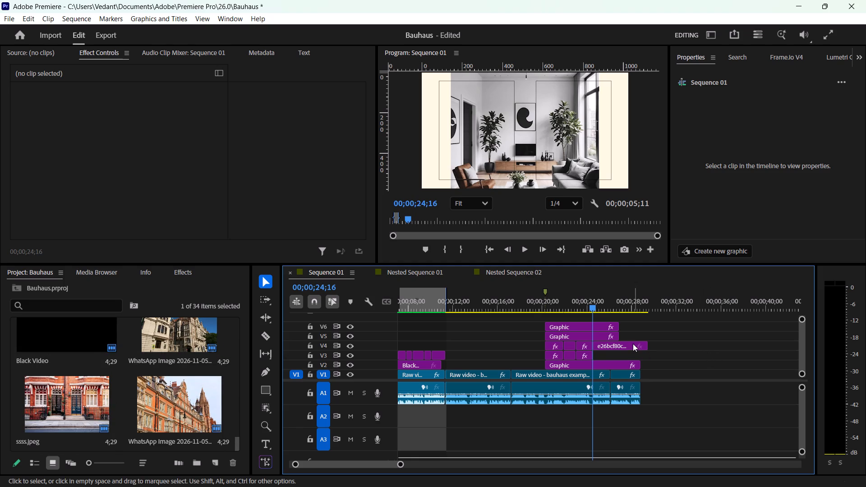
key("ctrl+s")
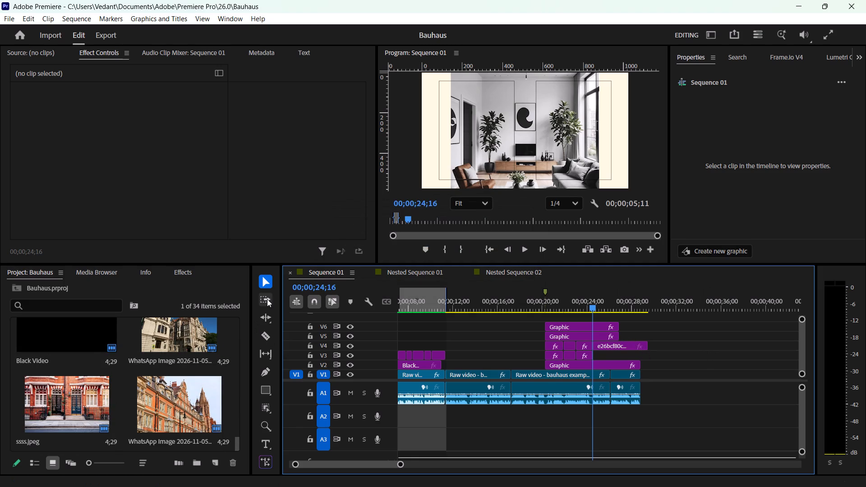
Set the scale of the living-room clip on V4 to 45%.
left_click(631, 355)
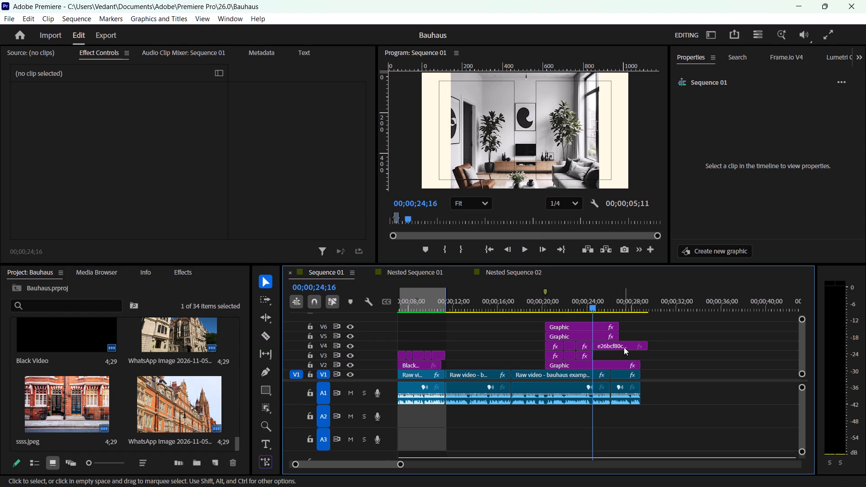
left_click(623, 347)
left_click_drag(765, 179, 752, 180)
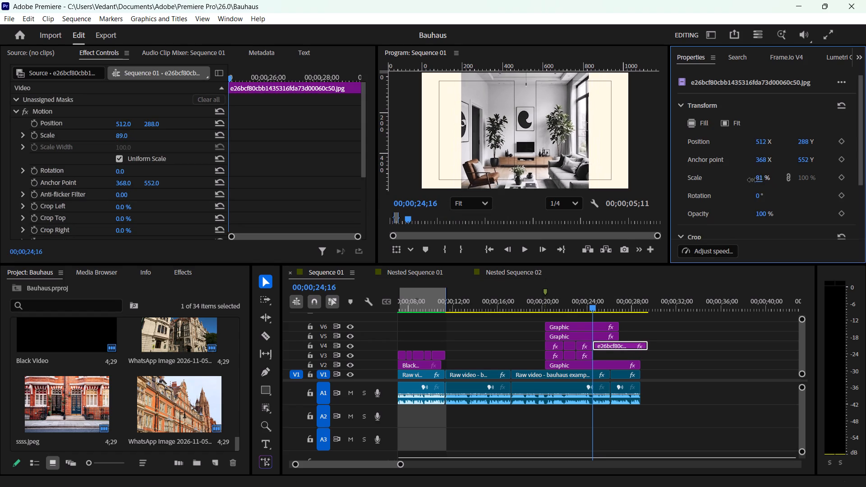
left_click_drag(752, 180, 728, 182)
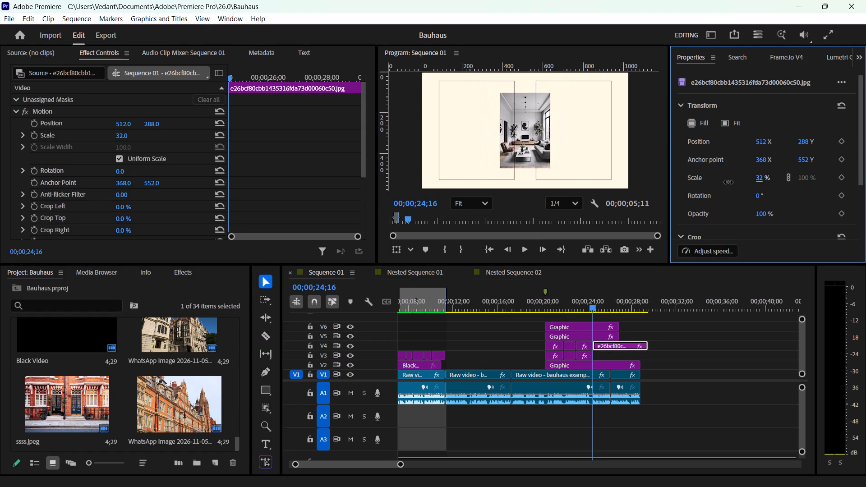
left_click_drag(728, 182, 734, 180)
scroll(790, 196, "down", 4)
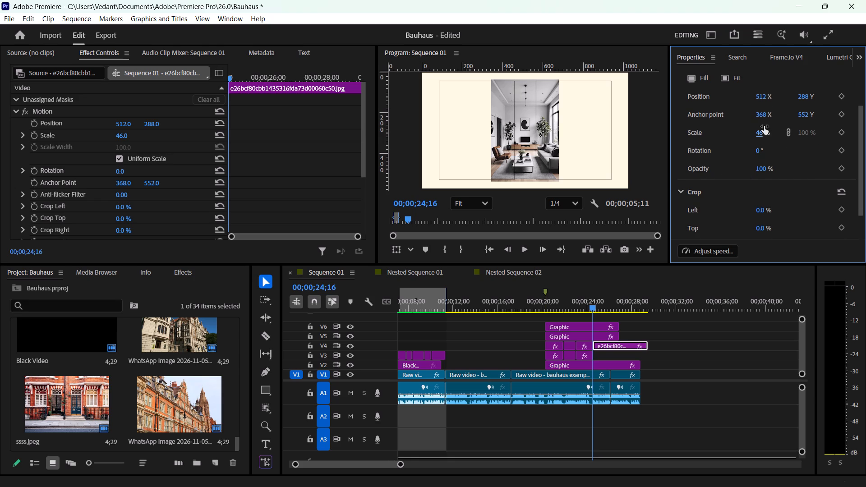
left_click(764, 129)
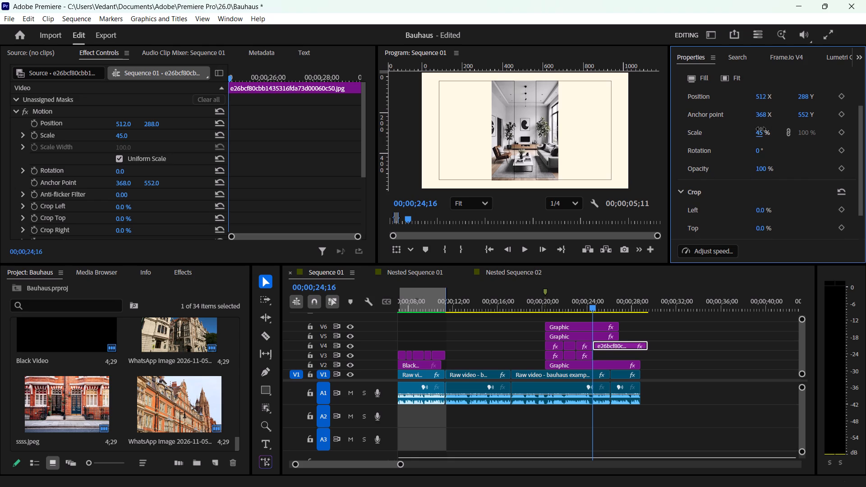
Crop 8% off the top of the living-room clip.
scroll(749, 212, "down", 4)
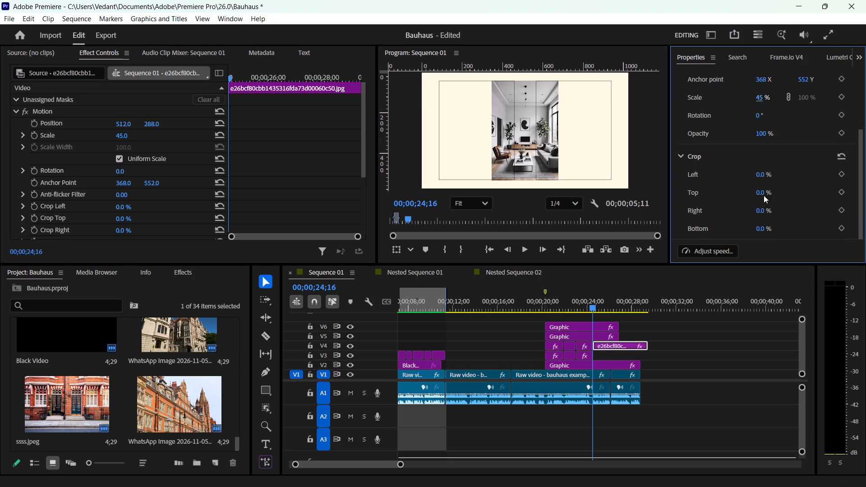
left_click(762, 193)
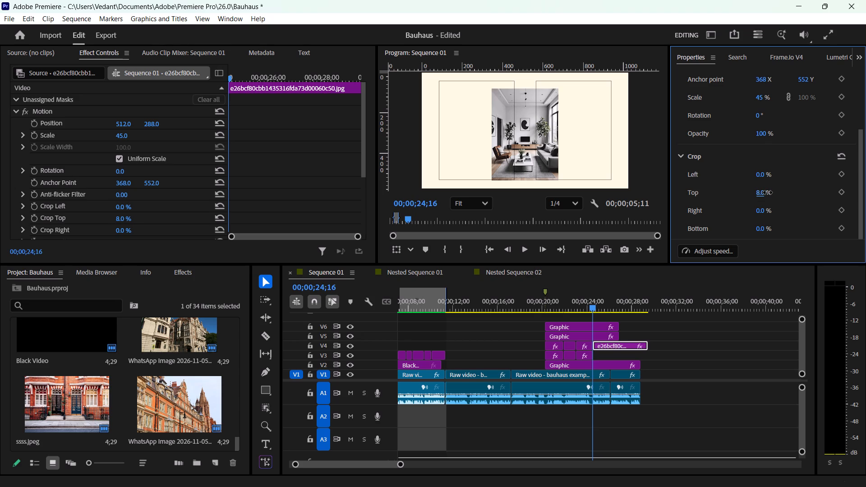
Move the living-room clip into the right-hand frame, setting its position to X 753, Y 266.
scroll(807, 139, "up", 6)
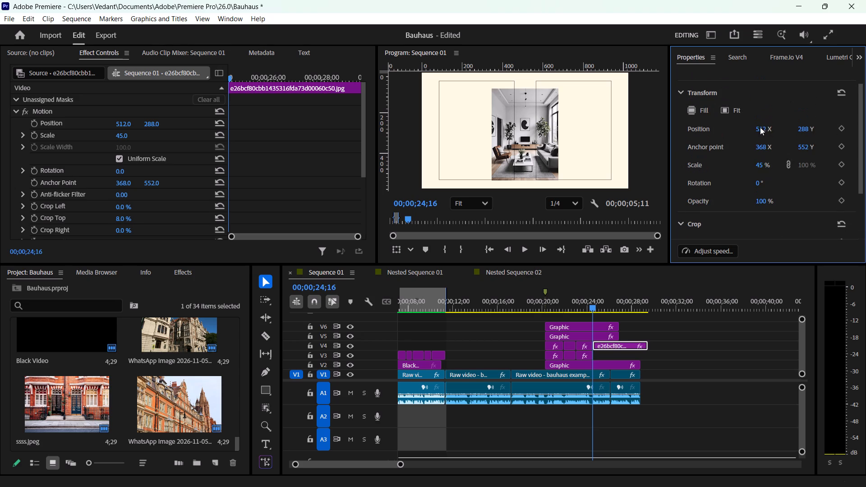
left_click(770, 113)
left_click_drag(760, 129, 828, 140)
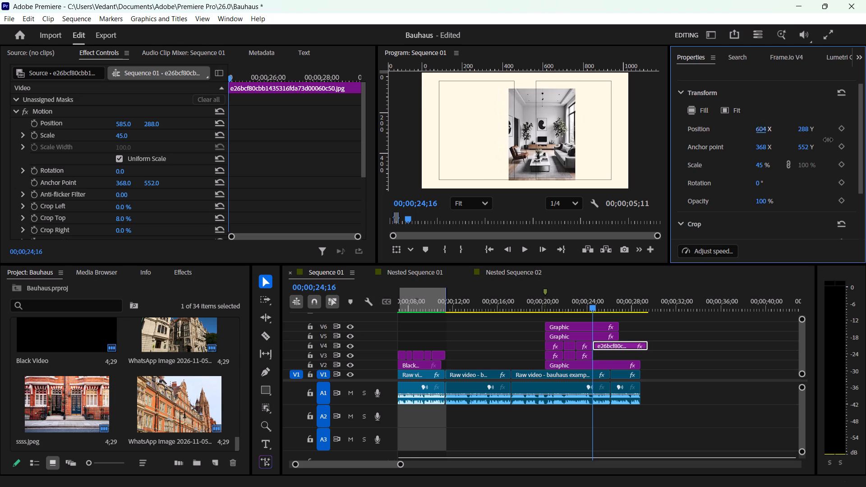
left_click_drag(828, 140, 865, 129)
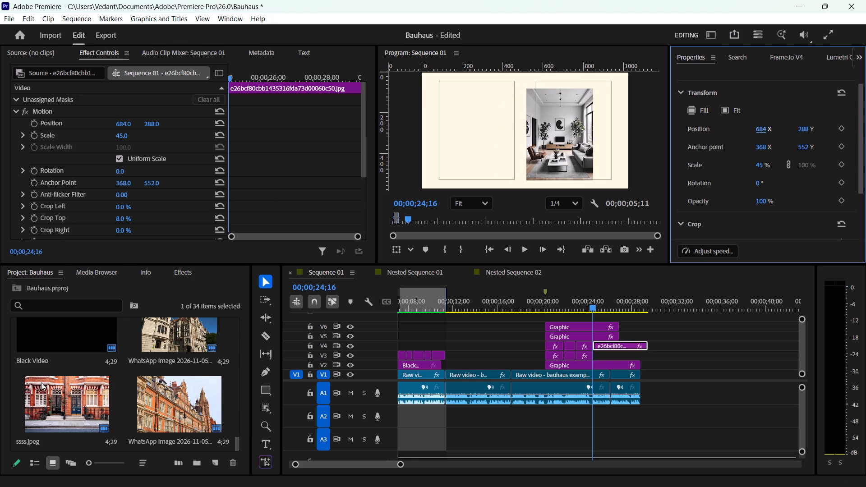
left_click_drag(763, 129, 776, 127)
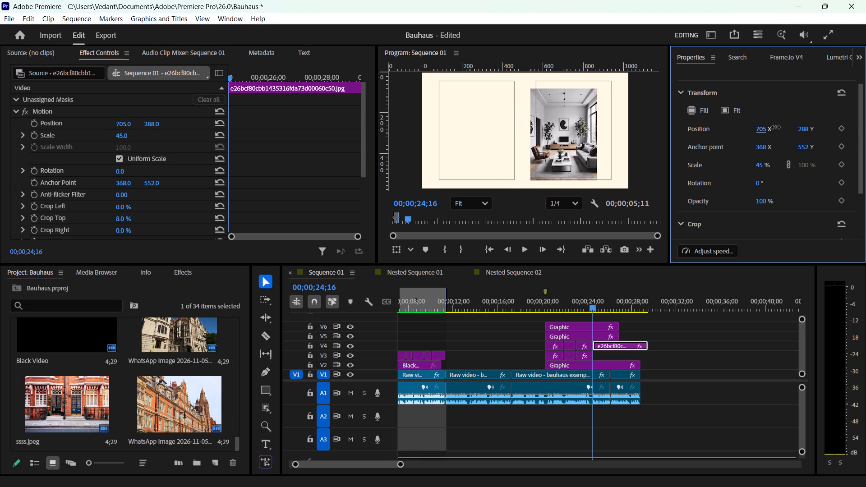
left_click_drag(776, 127, 811, 125)
left_click_drag(762, 129, 769, 128)
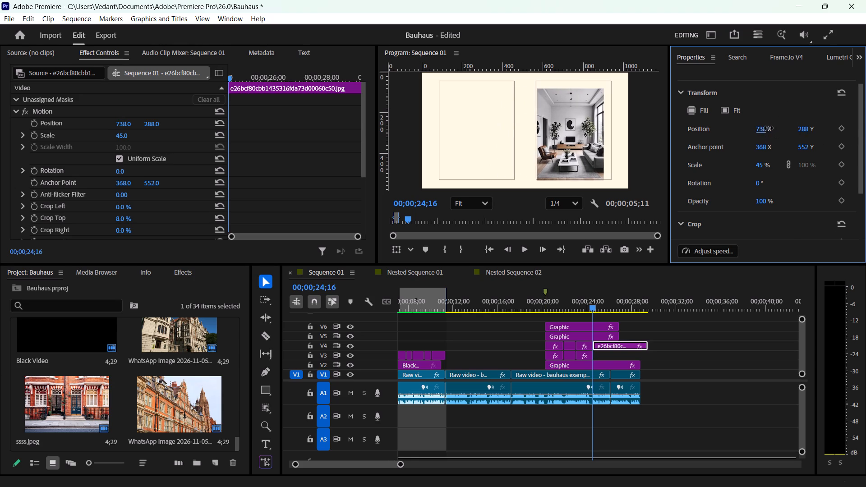
left_click_drag(769, 128, 778, 129)
left_click_drag(804, 129, 790, 130)
left_click_drag(765, 131, 760, 131)
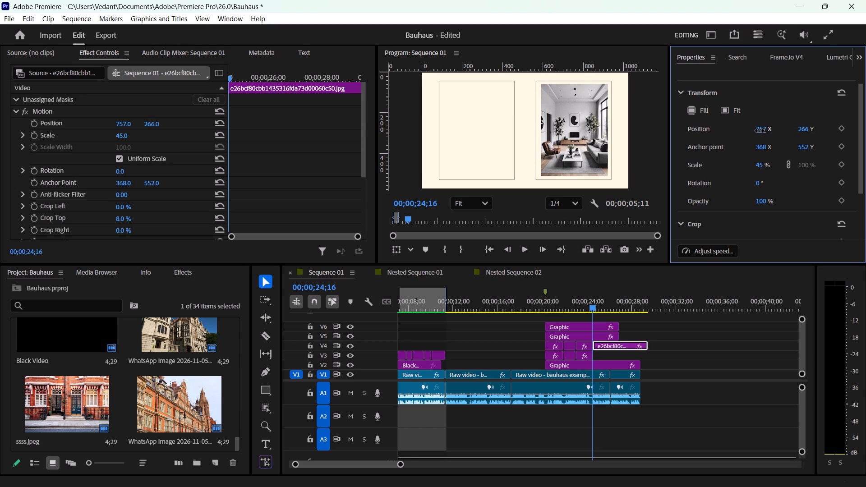
left_click_drag(760, 131, 758, 129)
Set the scale of the living-room clip to 46%.
left_click(764, 171)
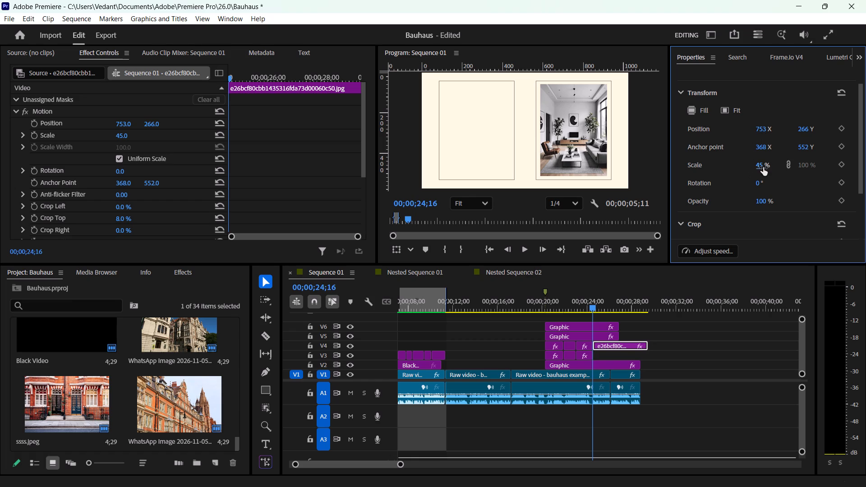
left_click(763, 167)
key("BackSpace")
type("46")
key("Return")
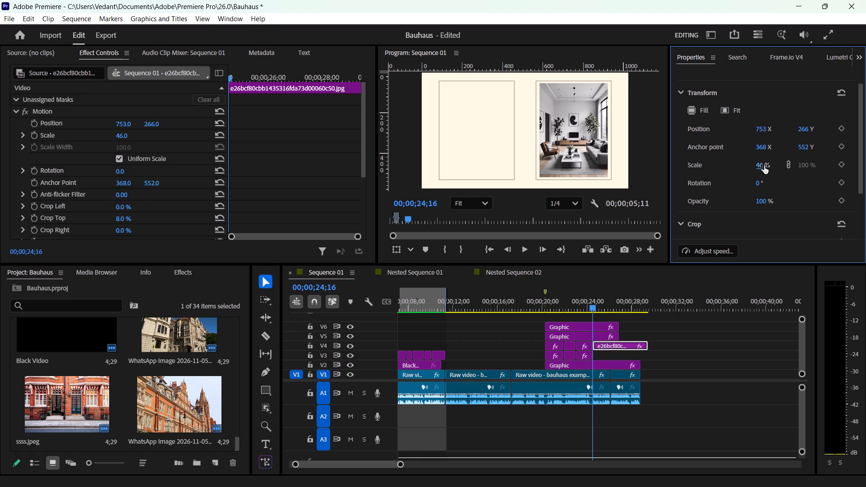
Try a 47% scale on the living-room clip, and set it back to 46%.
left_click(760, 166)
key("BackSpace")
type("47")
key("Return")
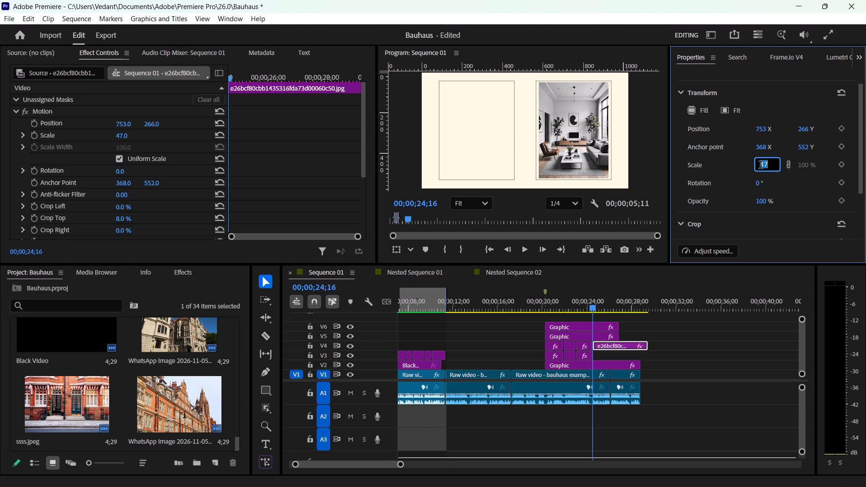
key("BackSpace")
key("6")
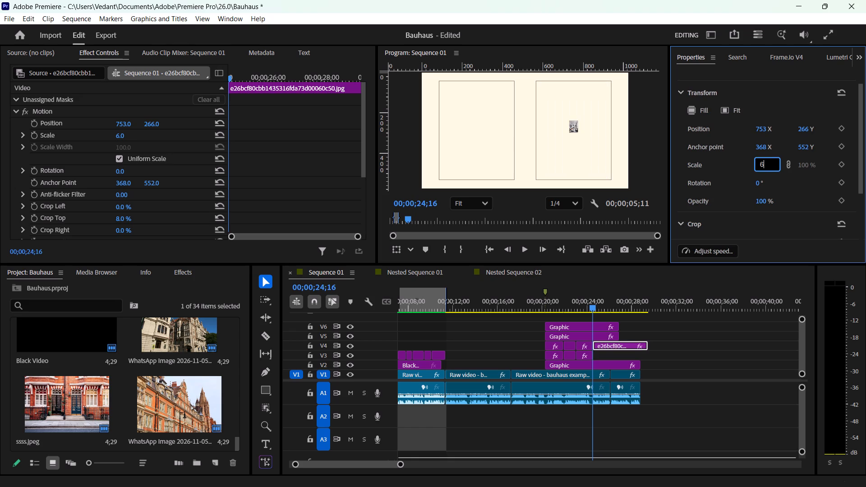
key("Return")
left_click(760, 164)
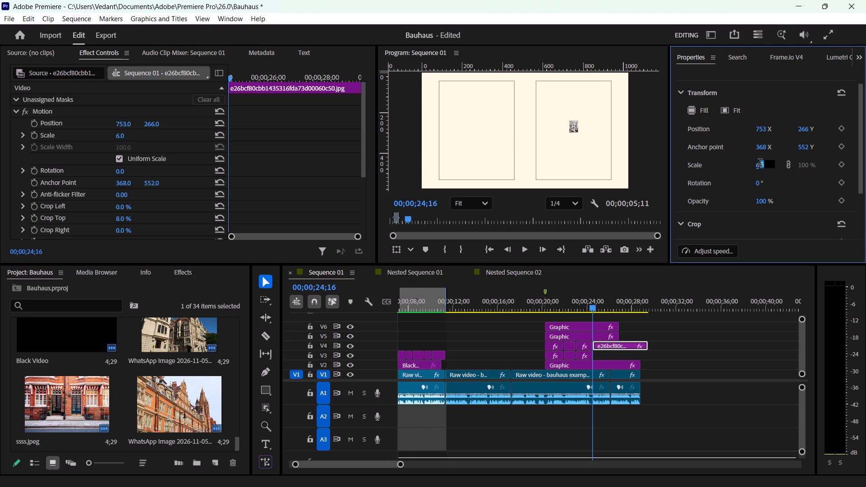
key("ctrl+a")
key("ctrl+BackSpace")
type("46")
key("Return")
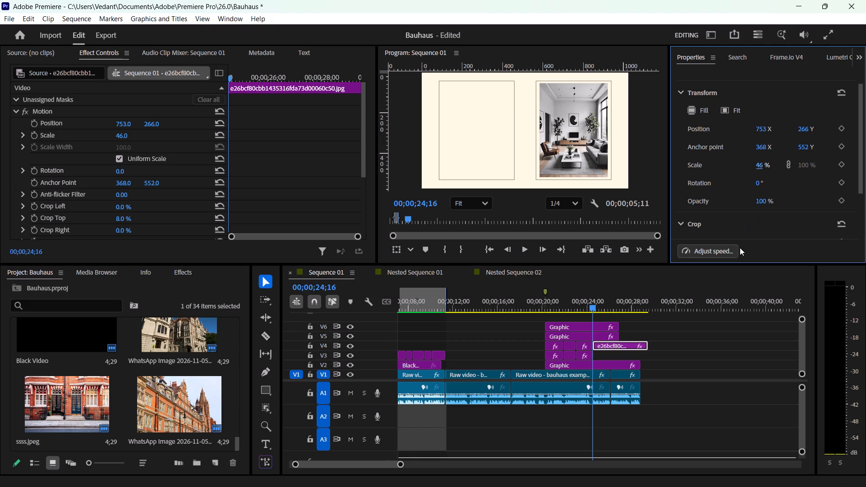
Deselect the living-room clip, scrub briefly around its start, and save the project.
left_click(723, 352)
left_click_drag(592, 301, 585, 303)
left_click_drag(585, 303, 600, 303)
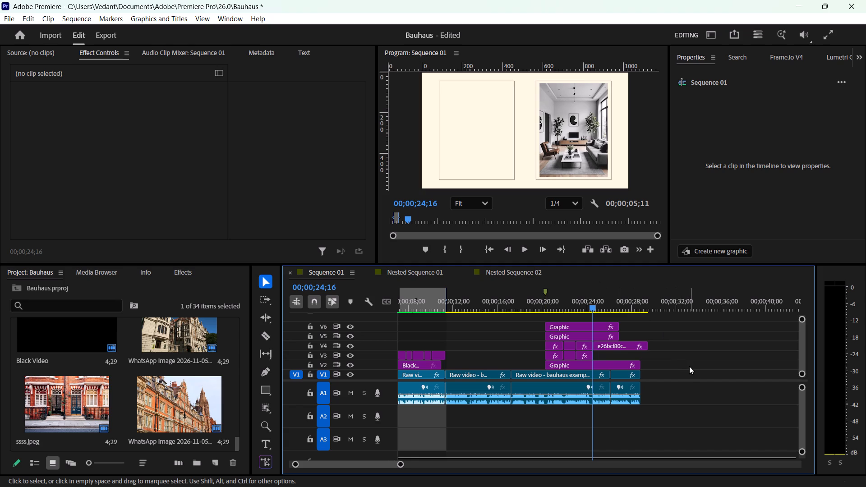
left_click(713, 391)
key("ctrl+s")
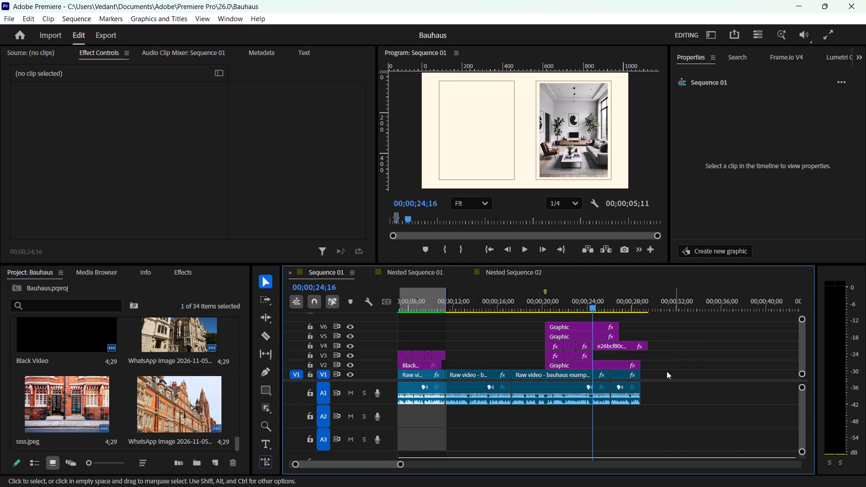
Look through the project's media thumbnails for an image to fill the empty left-hand frame beside the living-room photo.
scroll(88, 409, "down", 3)
scroll(106, 402, "up", 2)
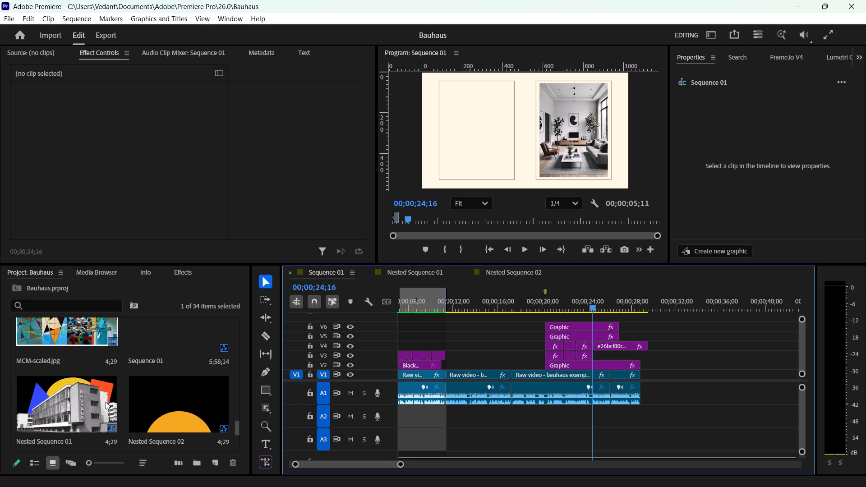
scroll(106, 402, "up", 8)
scroll(106, 402, "down", 1)
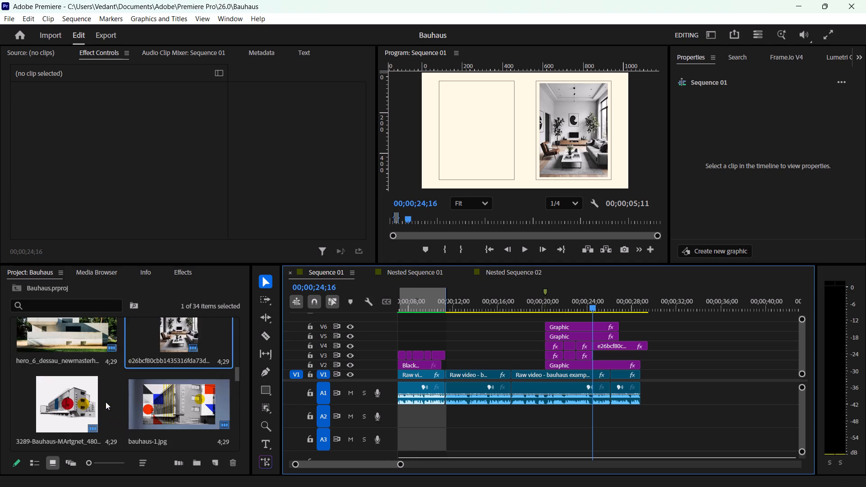
scroll(106, 402, "up", 5)
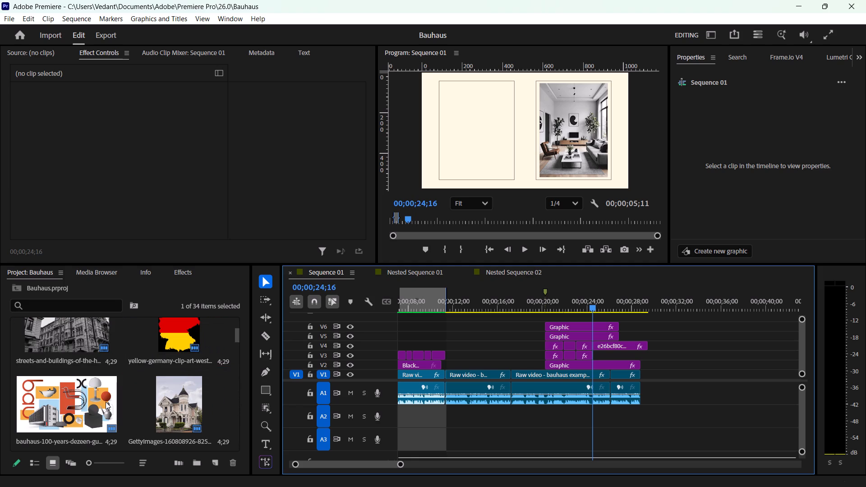
scroll(106, 401, "down", 1)
scroll(106, 401, "up", 2)
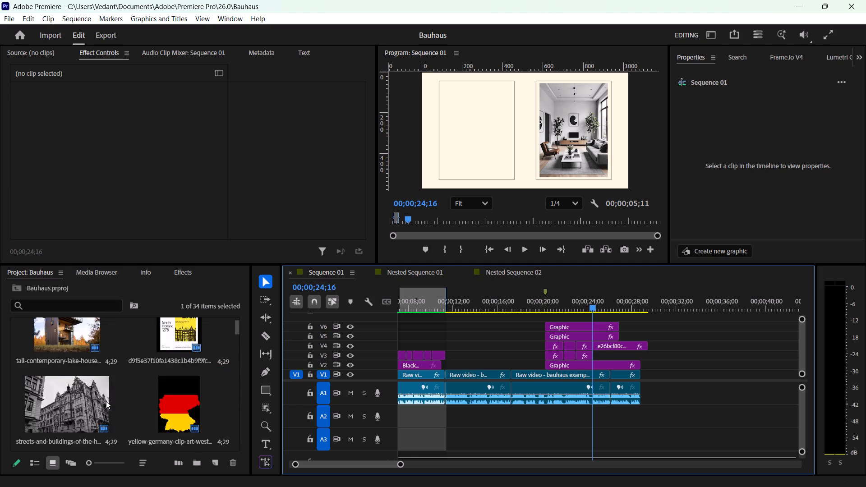
scroll(106, 401, "up", 4)
left_click(655, 352)
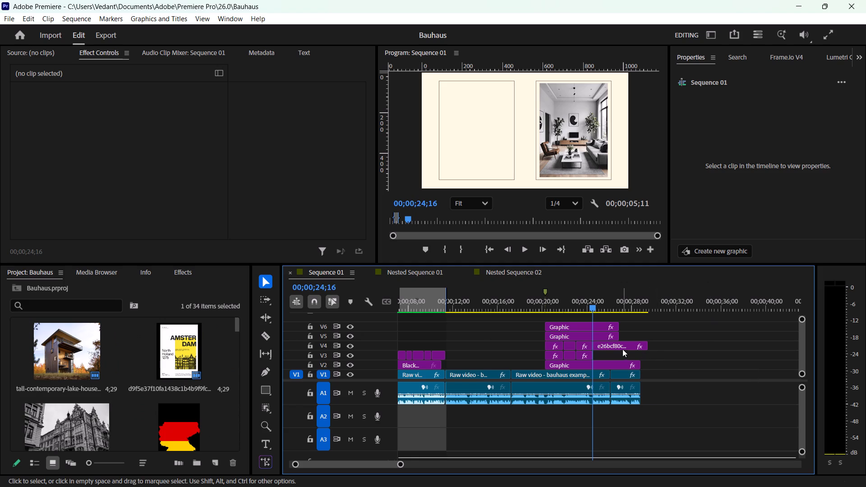
left_click(741, 365)
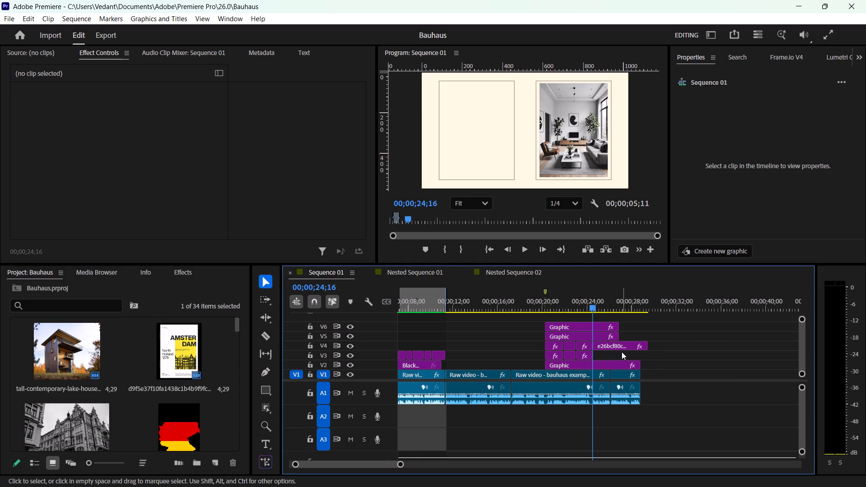
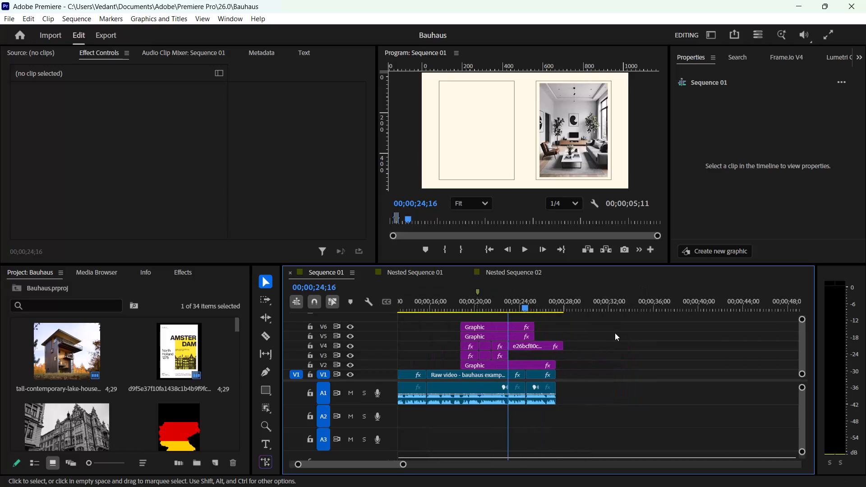
Play back the living-room section, trim the photo clip's end on V4 to match the frame graphics above it, and save the project.
scroll(614, 334, "up", 7)
left_click_drag(628, 308, 646, 311)
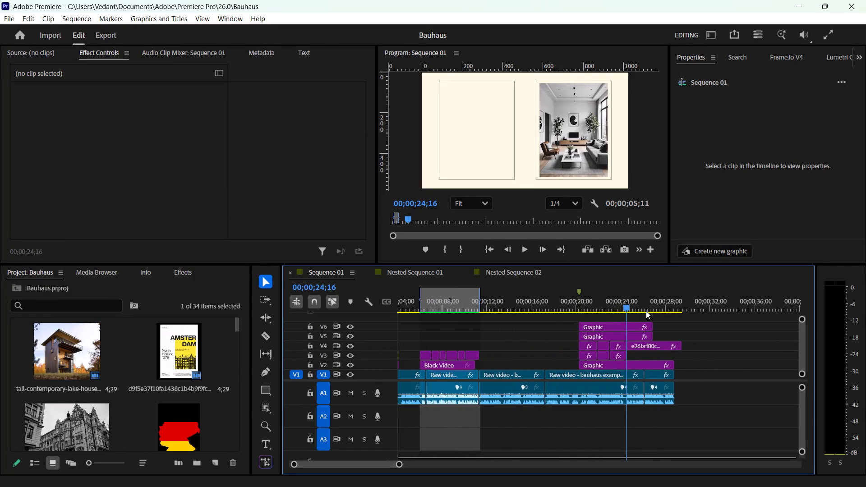
left_click_drag(646, 311, 648, 313)
key("space")
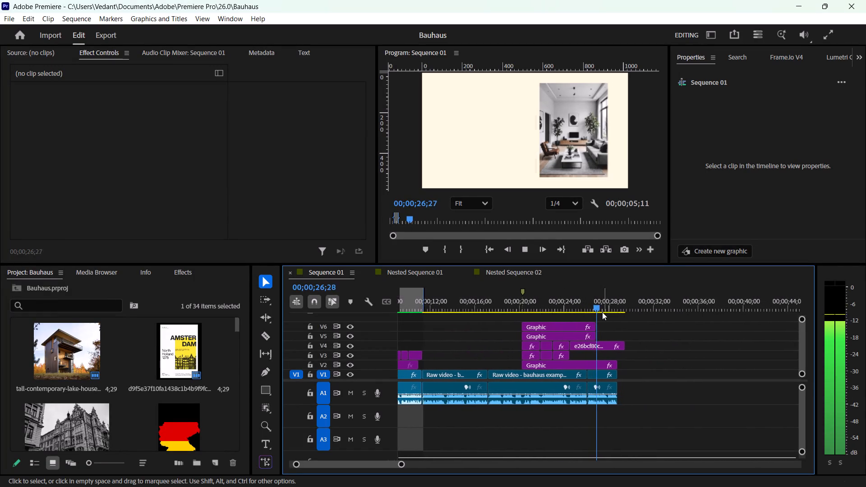
left_click_drag(600, 303, 572, 305)
left_click(584, 341)
left_click_drag(602, 345, 571, 346)
left_click(599, 342)
key("ctrl+s")
left_click(610, 343)
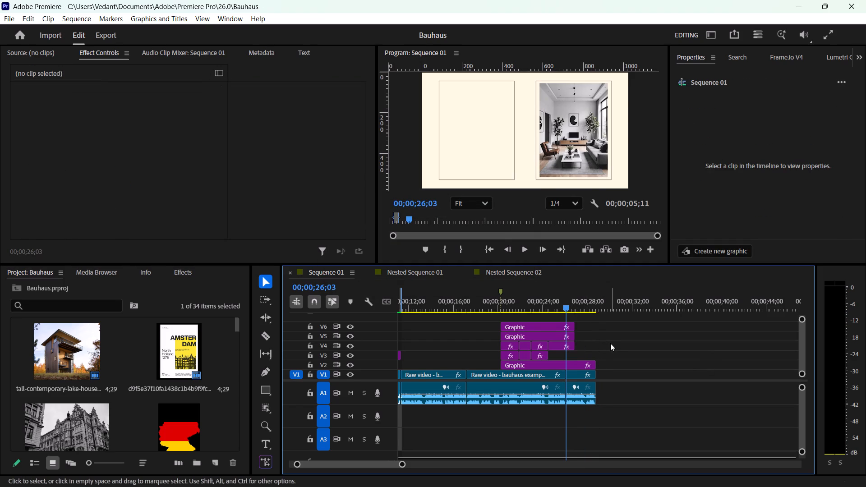
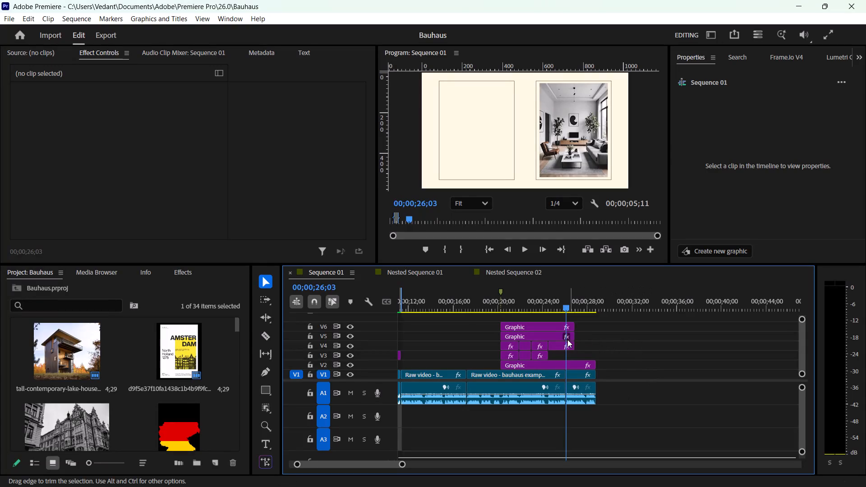
Park the playhead at 00;00;24;16, select the living-room photo clip on V4 and inspect its transform and crop properties.
left_click_drag(562, 303, 534, 303)
left_click_drag(534, 303, 554, 305)
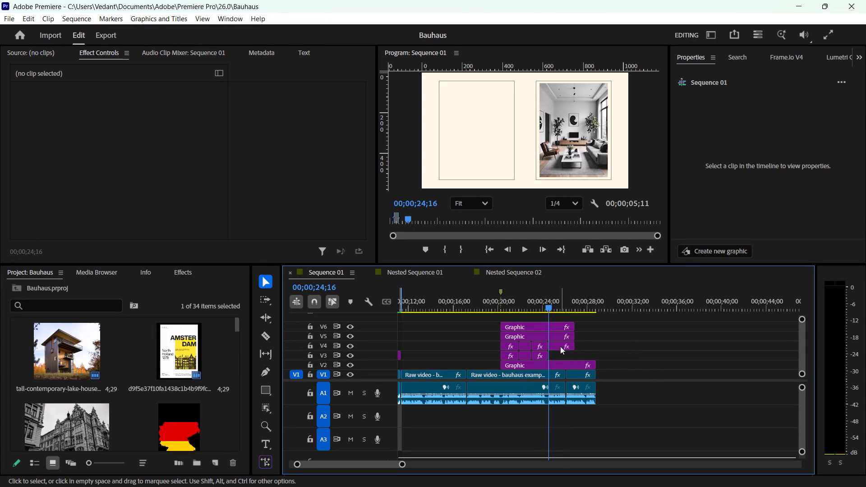
left_click(560, 346)
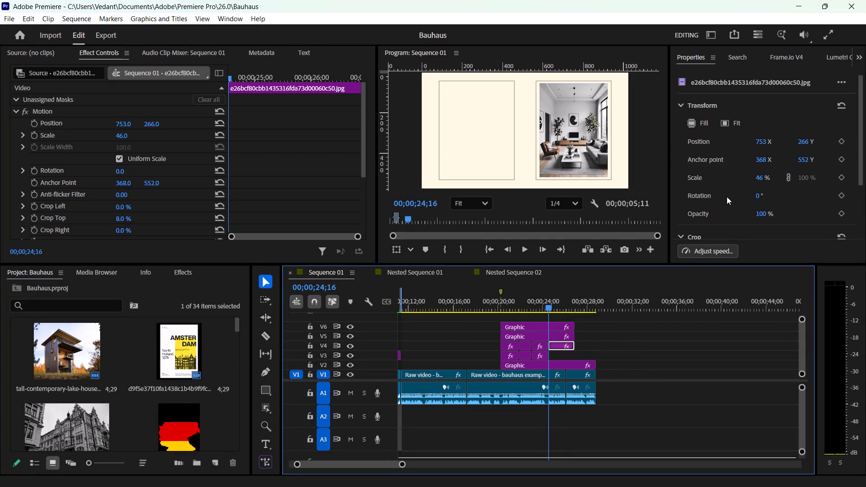
scroll(717, 182, "down", 11)
scroll(725, 180, "up", 4)
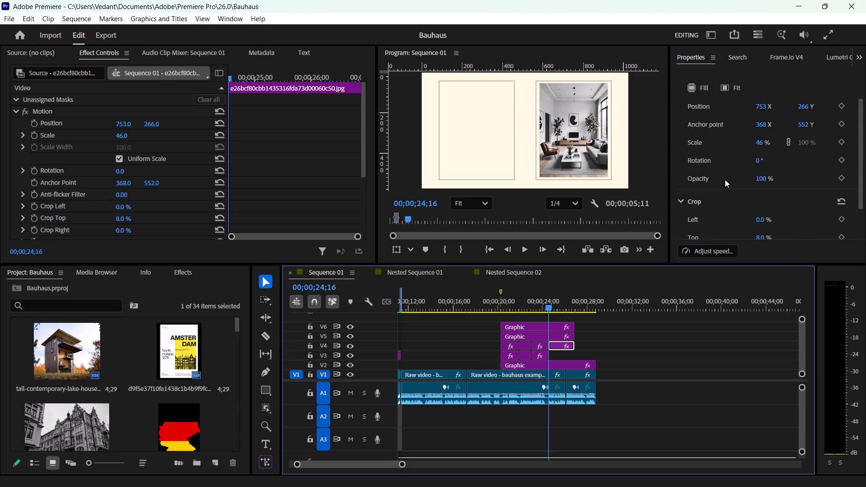
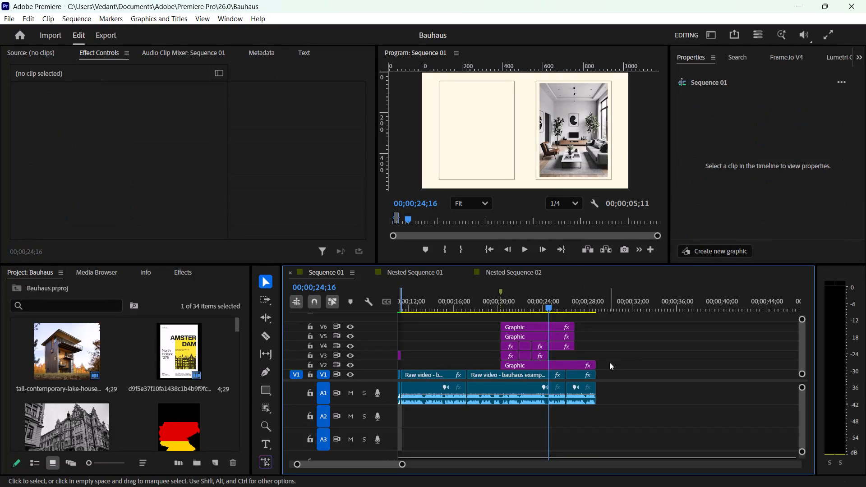
Save the Bauhaus project.
key("ctrl+s")
Play back Sequence 01 from its start through the building photos, talking-head clips and framed comparisons to review the edit.
left_click_drag(562, 305, 581, 305)
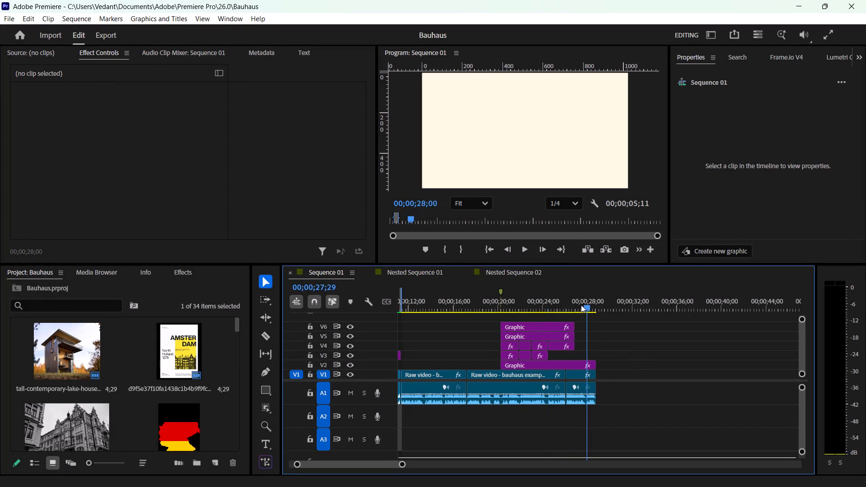
left_click_drag(581, 305, 465, 317)
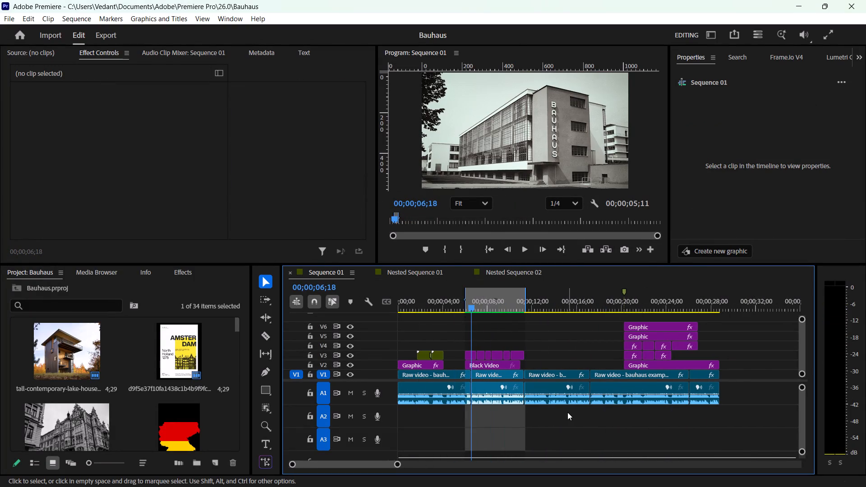
left_click(567, 412)
left_click_drag(479, 306, 533, 296)
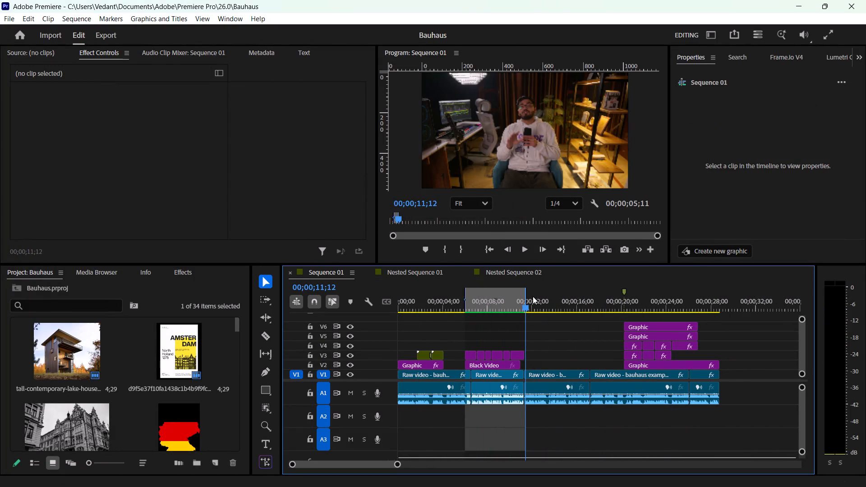
left_click_drag(533, 296, 373, 313)
left_click(575, 413)
key("space")
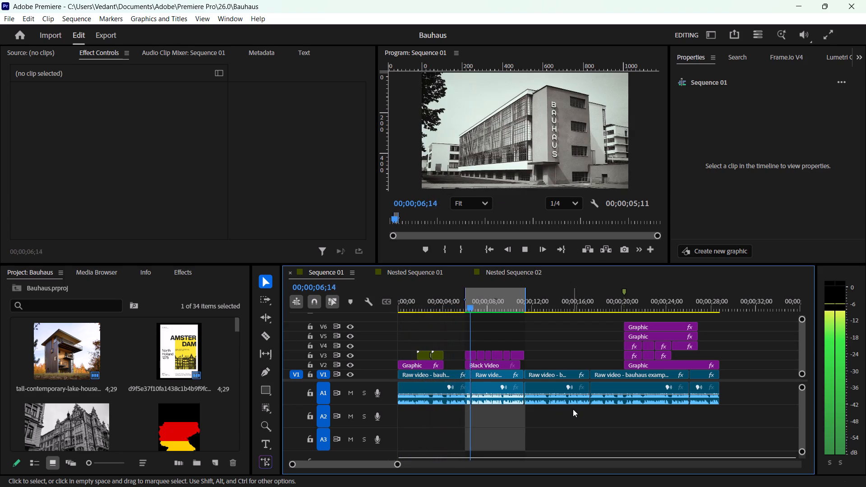
key("space")
key("space")
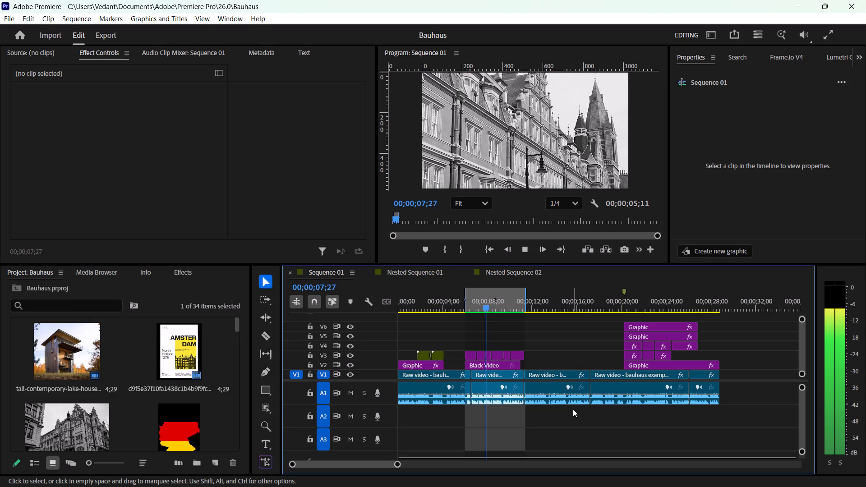
key("space")
key("space")
key("space")
key("space")
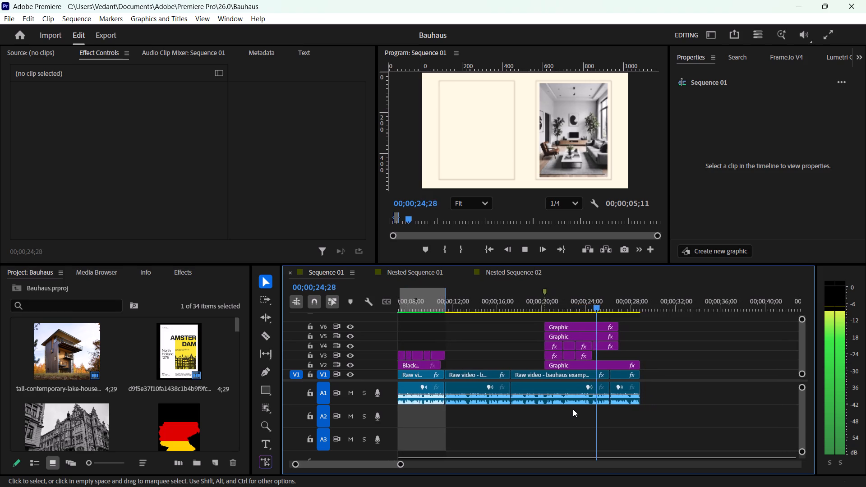
key("space")
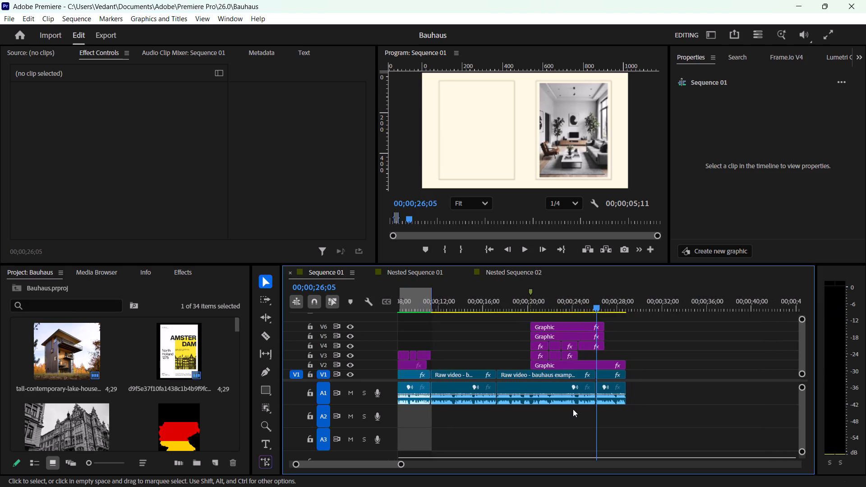
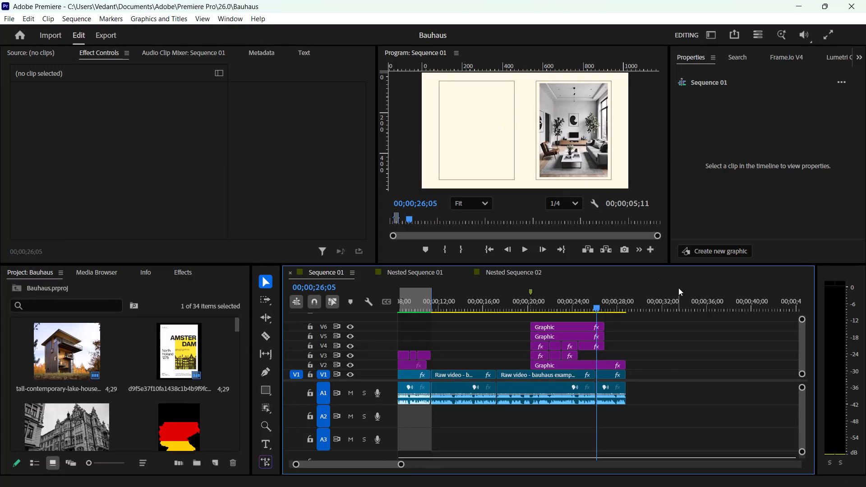
Look through the project's media for a second interior image to fill the empty frame beside the living-room photo.
left_click(657, 365)
scroll(138, 395, "up", 4)
scroll(126, 371, "down", 2)
scroll(126, 371, "up", 1)
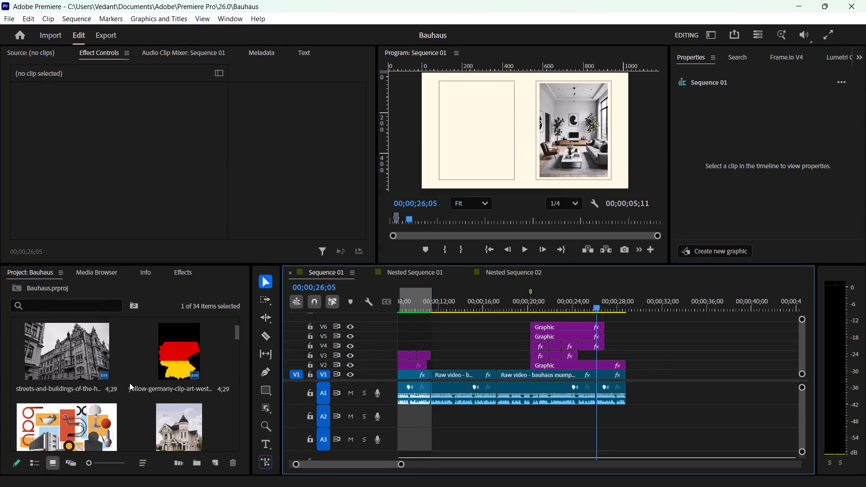
scroll(130, 381, "down", 1)
scroll(179, 377, "down", 1)
scroll(178, 379, "up", 1)
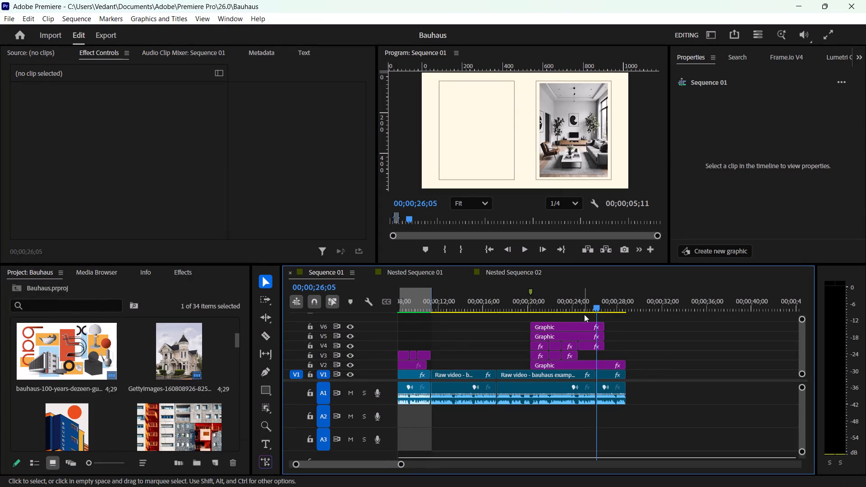
left_click_drag(595, 311, 567, 312)
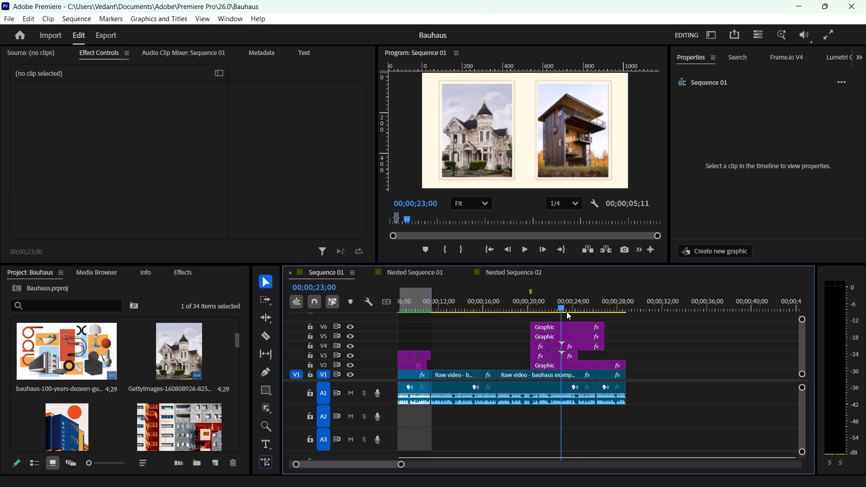
left_click_drag(567, 312, 584, 307)
scroll(210, 377, "down", 1)
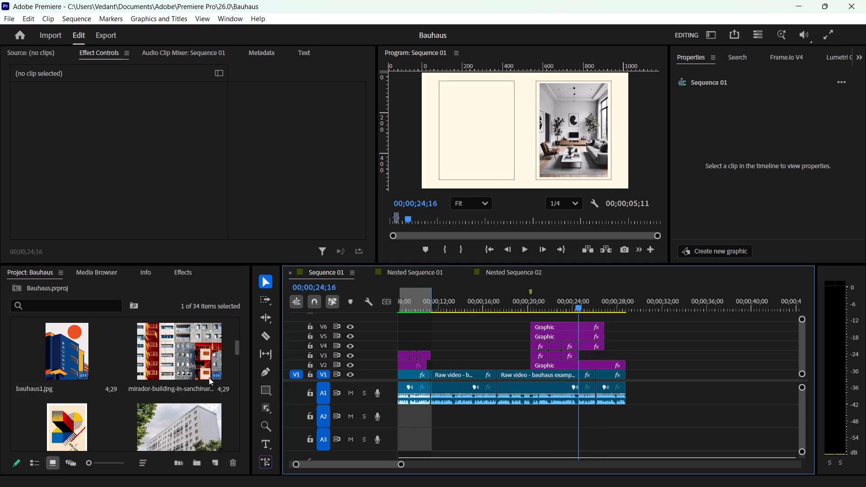
scroll(165, 355, "down", 2)
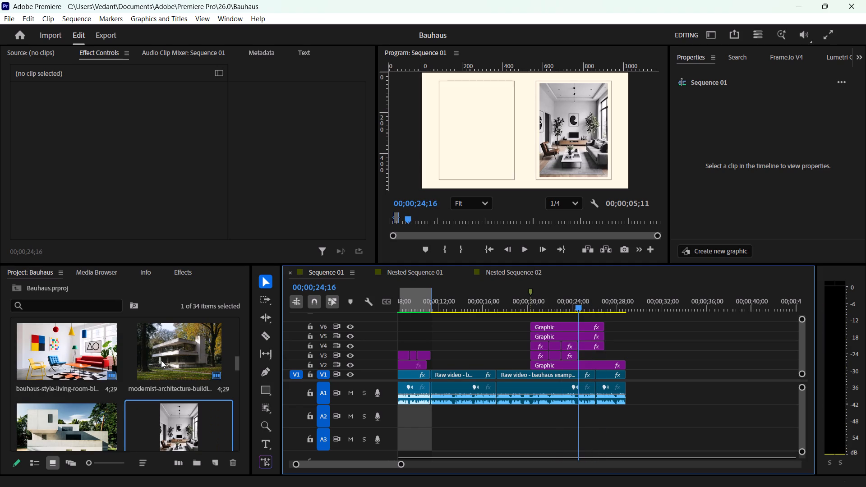
scroll(161, 360, "down", 1)
scroll(120, 375, "down", 1)
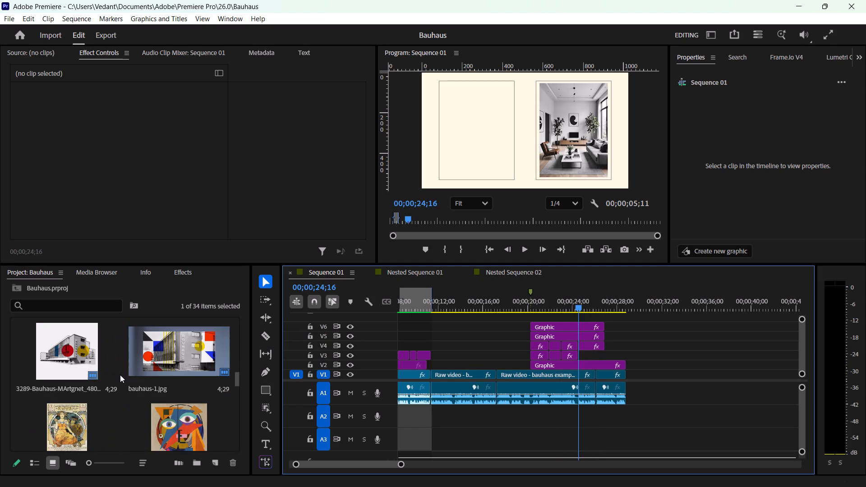
scroll(120, 375, "down", 2)
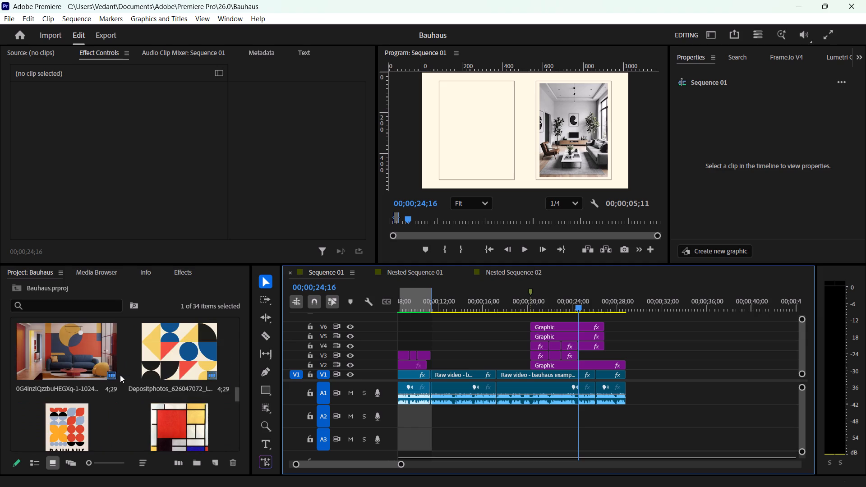
scroll(120, 375, "down", 2)
scroll(120, 373, "up", 1)
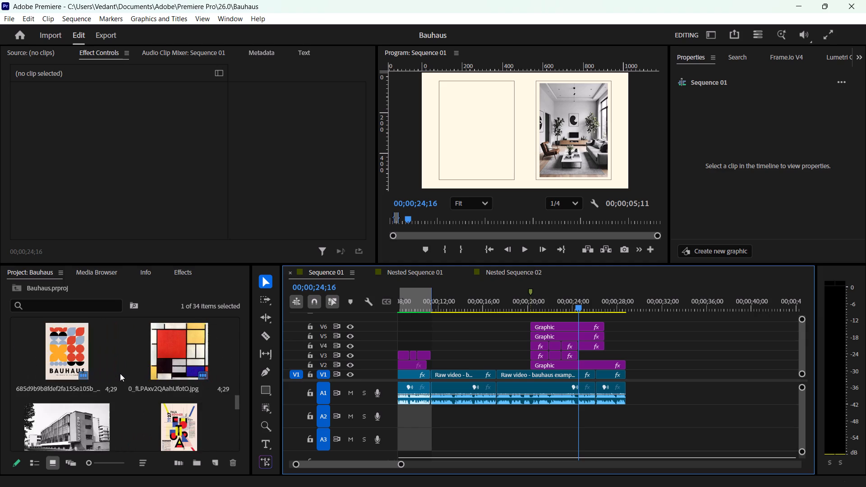
scroll(120, 373, "down", 5)
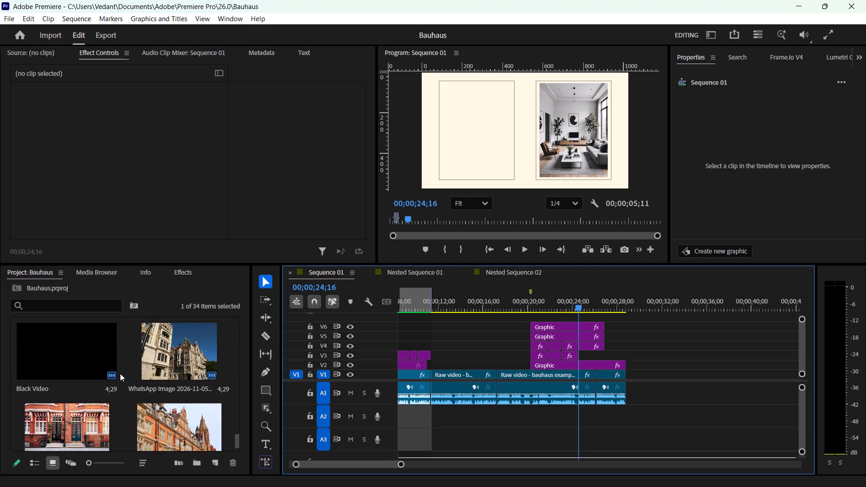
scroll(120, 374, "down", 4)
scroll(121, 382, "up", 4)
scroll(122, 381, "down", 3)
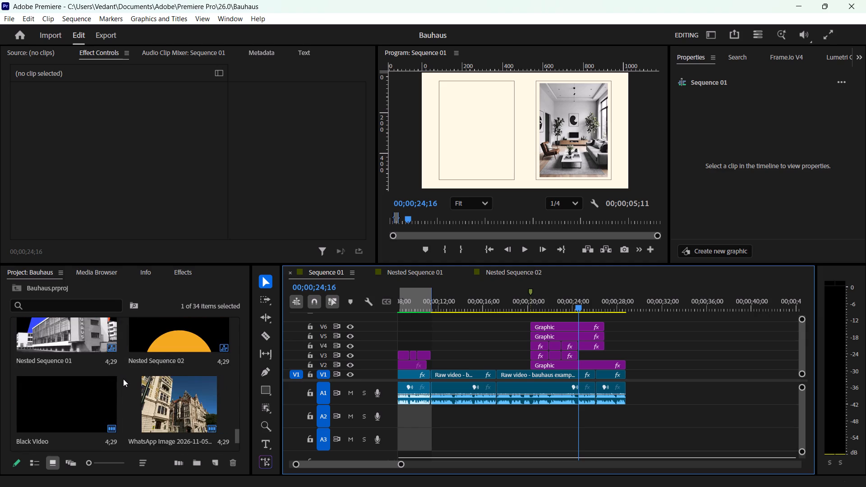
scroll(123, 379, "up", 19)
scroll(126, 367, "down", 2)
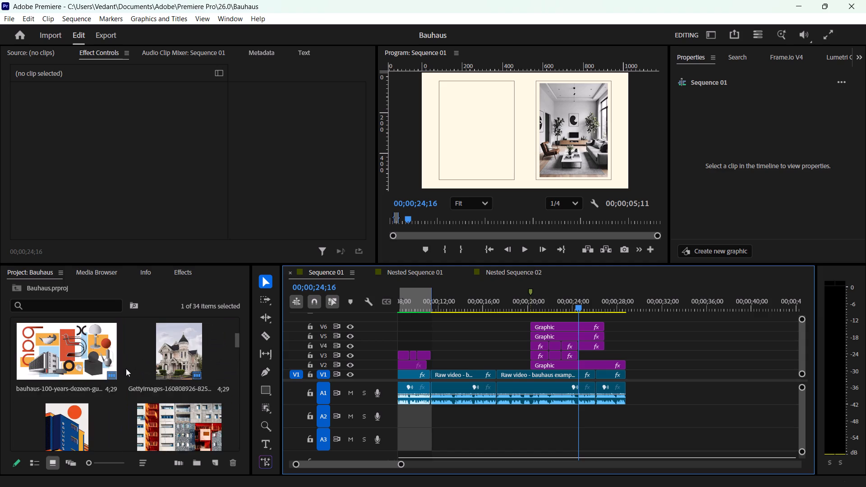
scroll(126, 368, "down", 14)
Scrub through Sequence 01 to review the opening, building photos, talking-head clips and the framed house and living-room comparisons.
left_click(727, 355)
left_click_drag(577, 308, 591, 306)
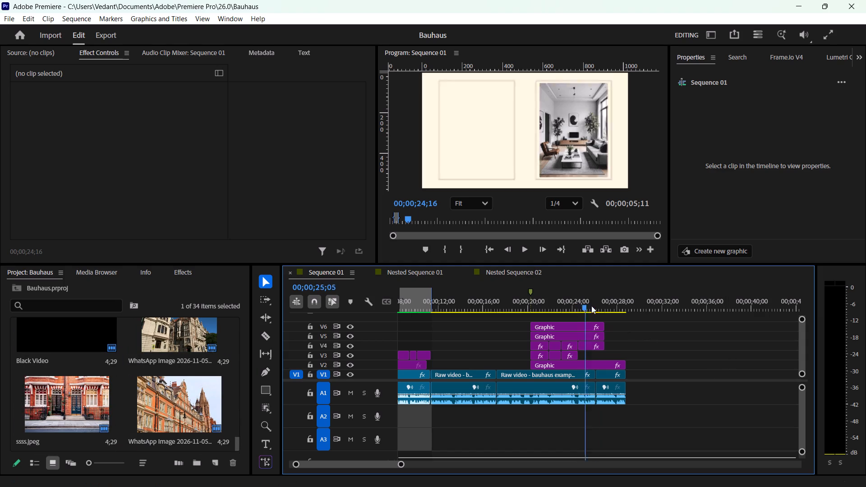
left_click_drag(591, 306, 558, 329)
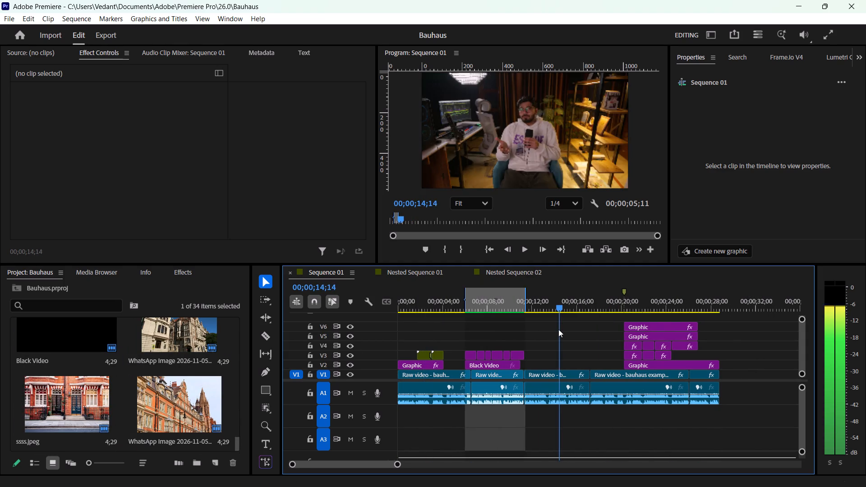
left_click_drag(558, 329, 564, 322)
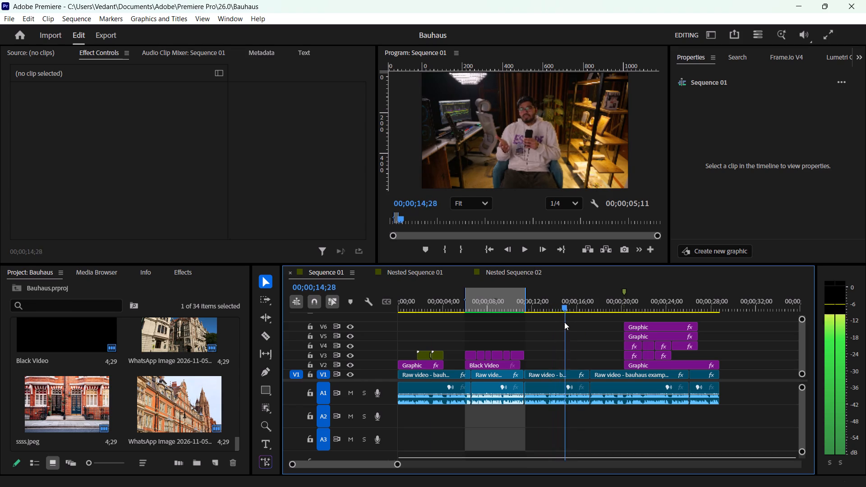
left_click_drag(564, 322, 524, 323)
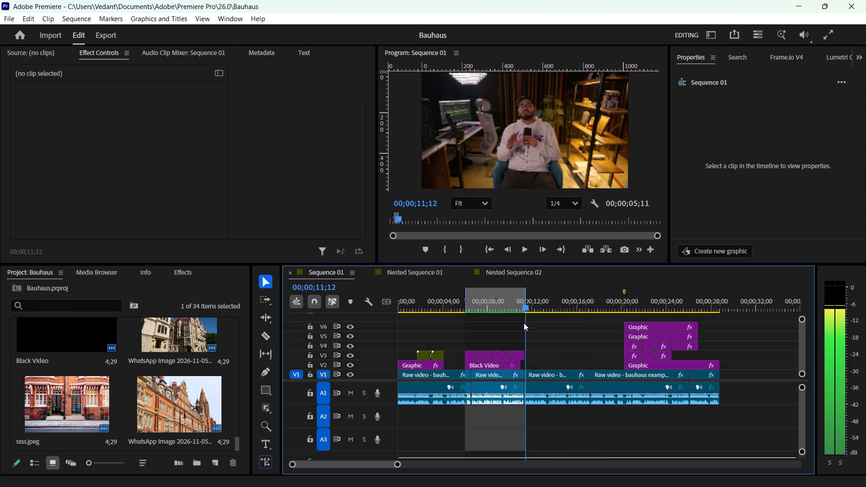
left_click_drag(524, 323, 526, 326)
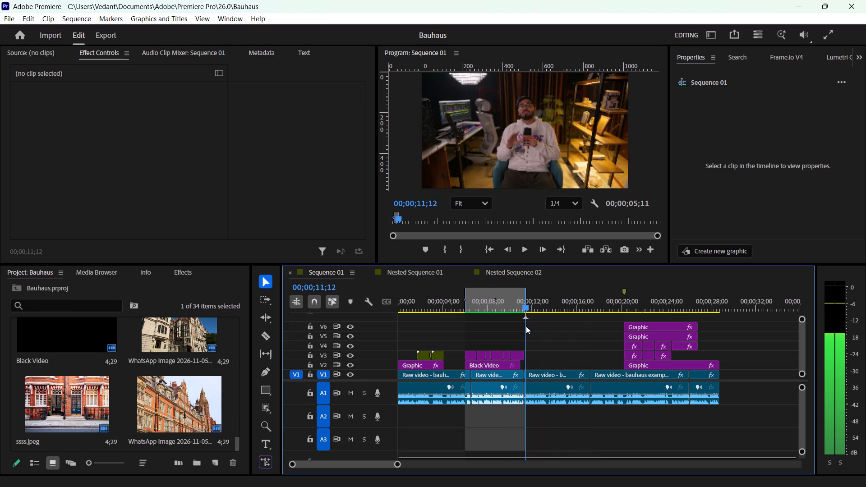
left_click_drag(526, 326, 636, 328)
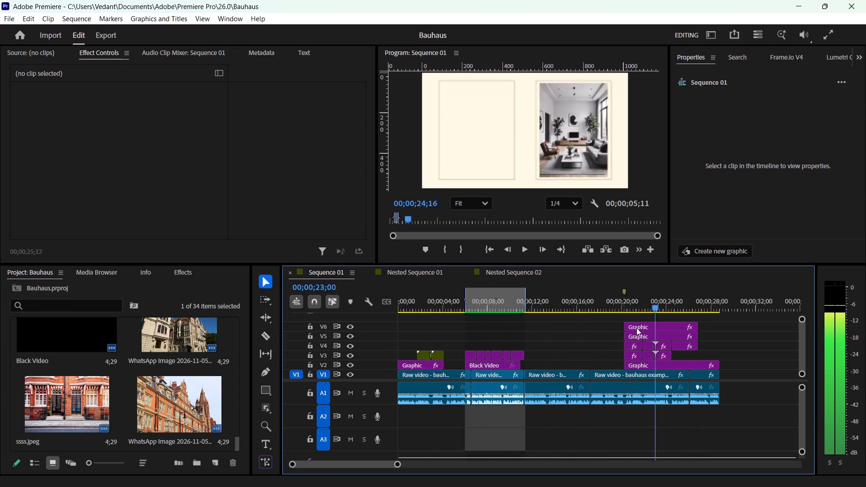
left_click_drag(636, 328, 581, 332)
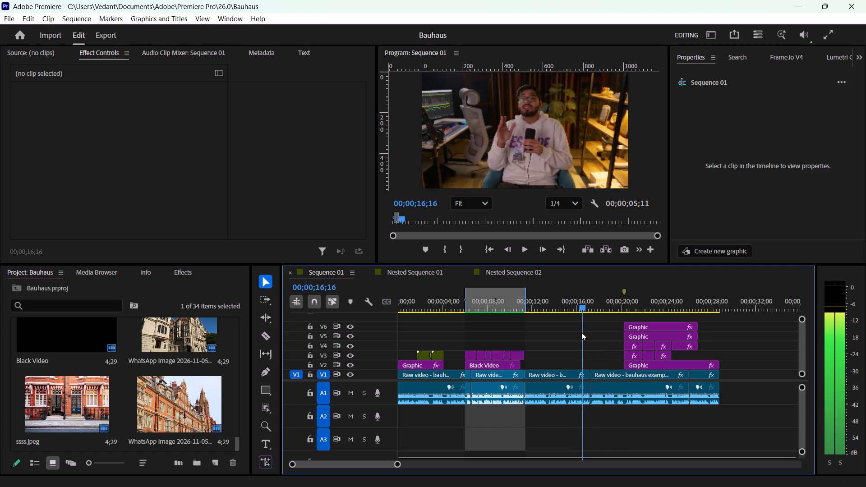
left_click_drag(581, 332, 538, 333)
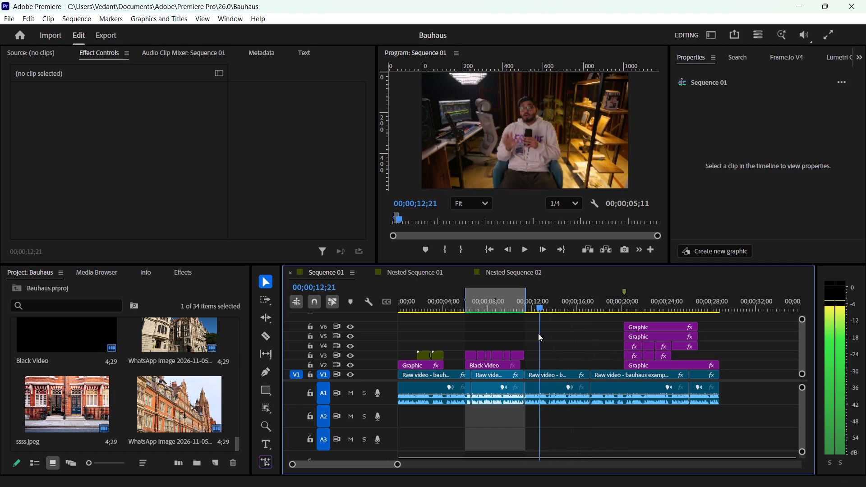
left_click_drag(538, 333, 383, 339)
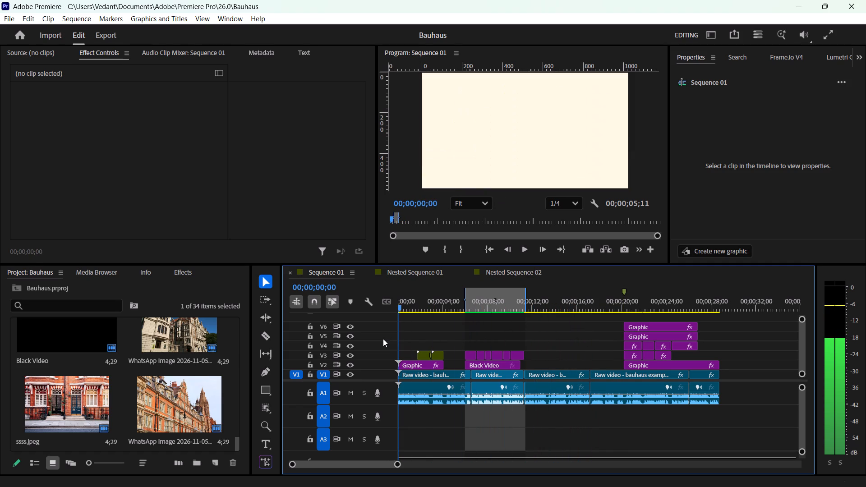
left_click_drag(383, 339, 518, 339)
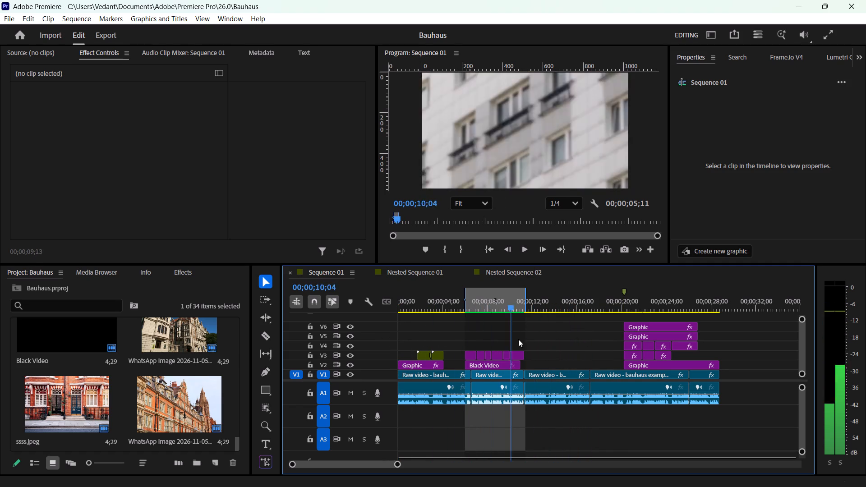
left_click_drag(518, 339, 651, 319)
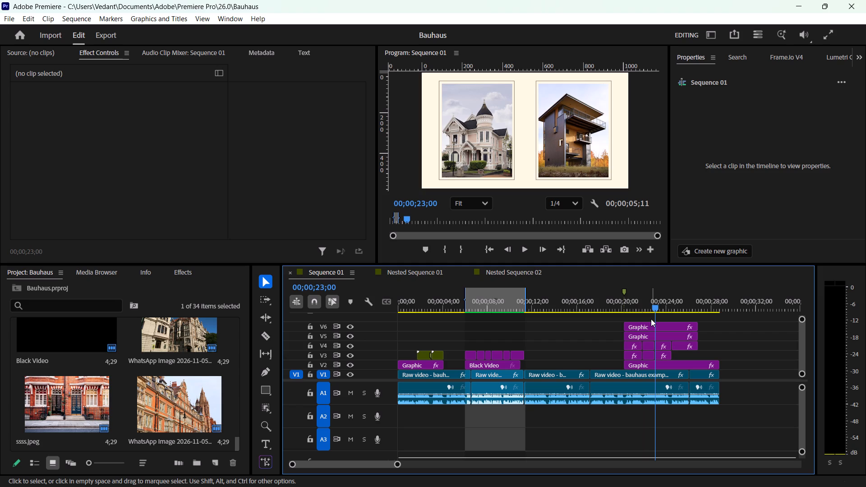
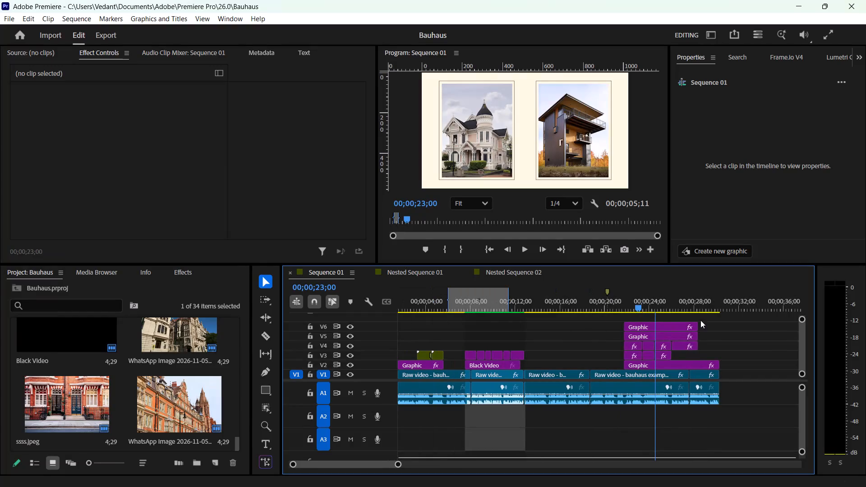
Review Sequence 01 from its start through the talking-head clips and save the Bauhaus project.
left_click_drag(664, 299, 332, 308)
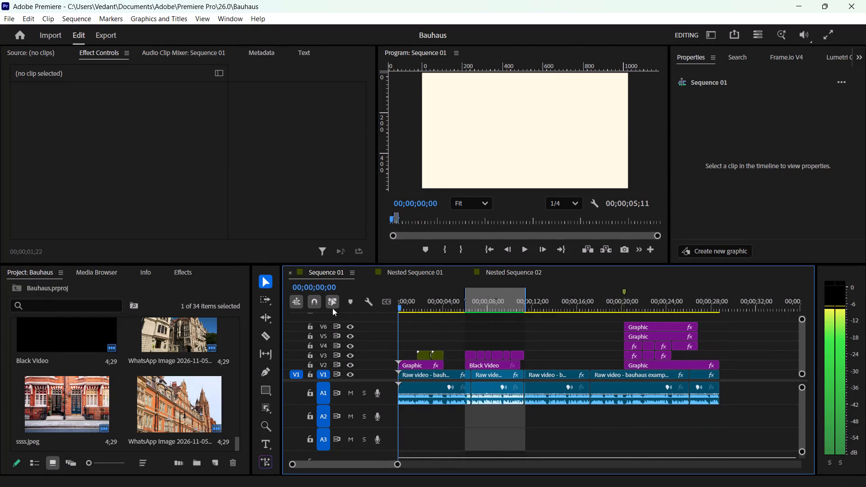
left_click_drag(332, 308, 511, 321)
key("ctrl+s")
left_click_drag(513, 308, 565, 303)
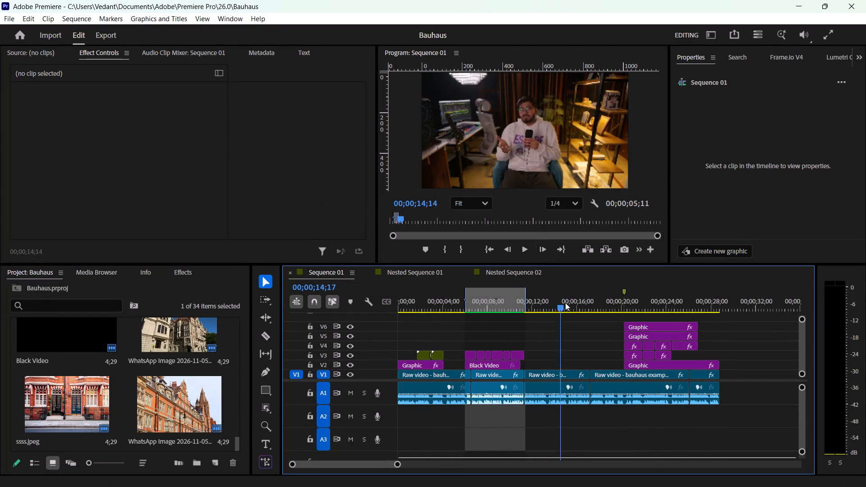
left_click_drag(565, 303, 597, 293)
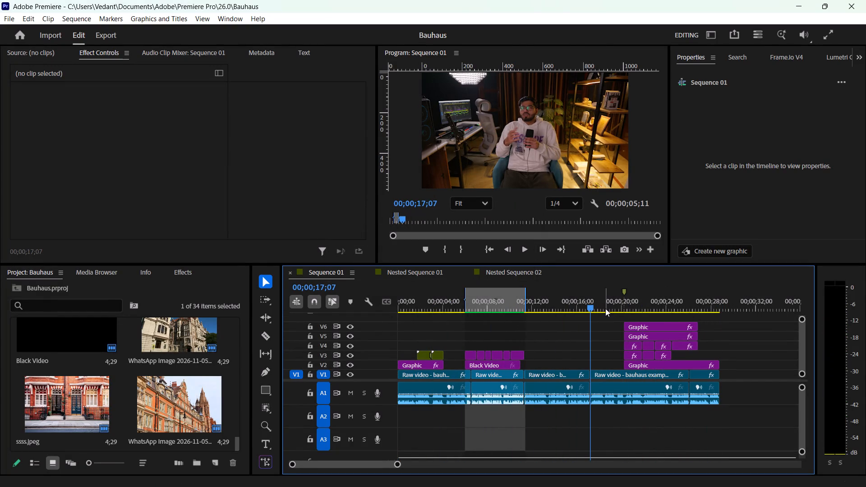
left_click(559, 341)
key("ctrl+s")
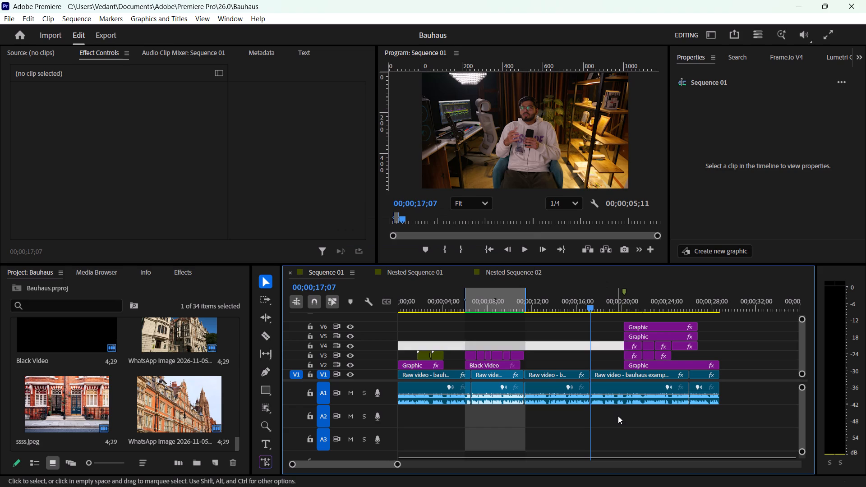
left_click(618, 416)
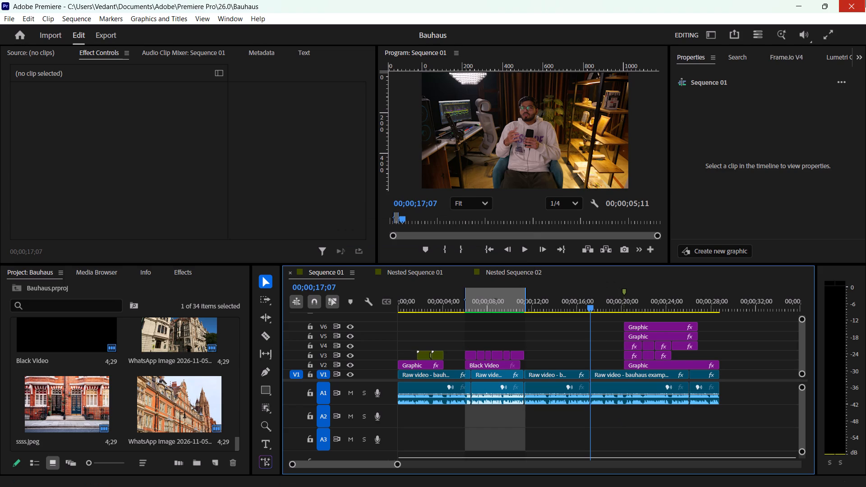